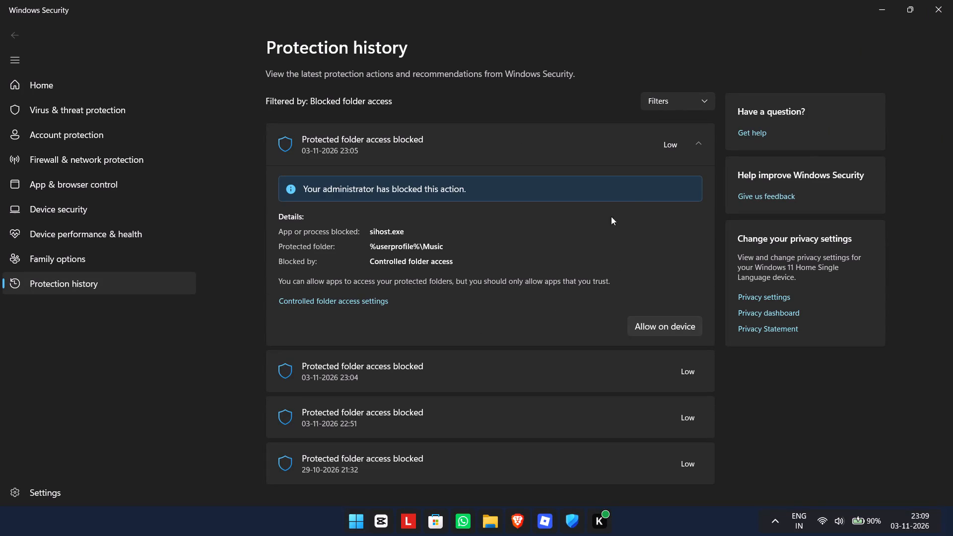
Open the App & browser control section to view the app protection and online security settings.
click(30, 181)
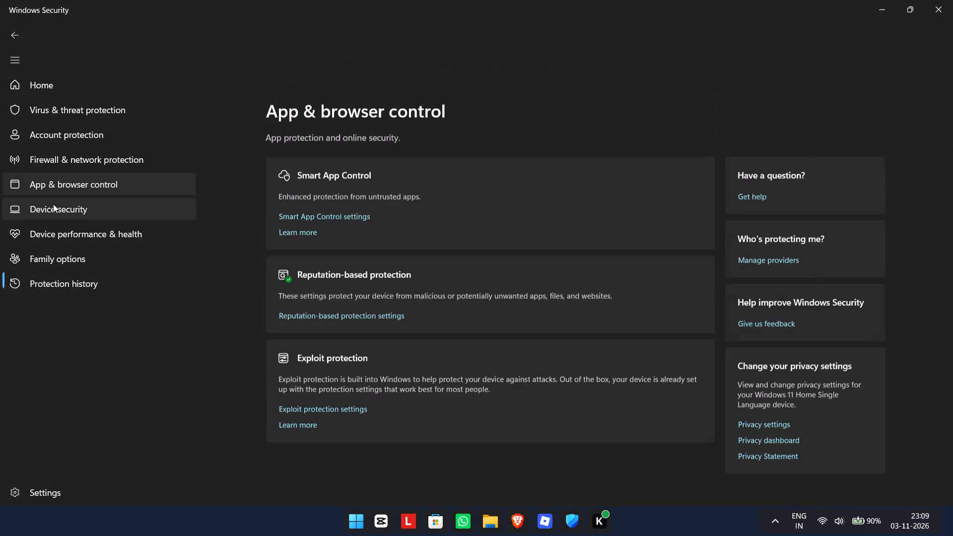
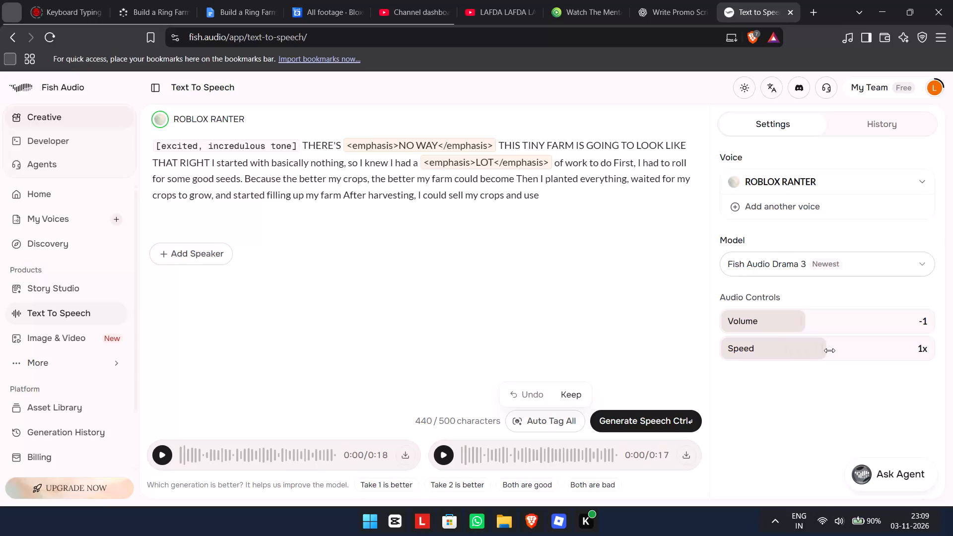
Play the second take of the farm voiceover and set the speech speed to 1.2x.
drag(829, 350, 849, 350)
click(742, 494)
click(450, 453)
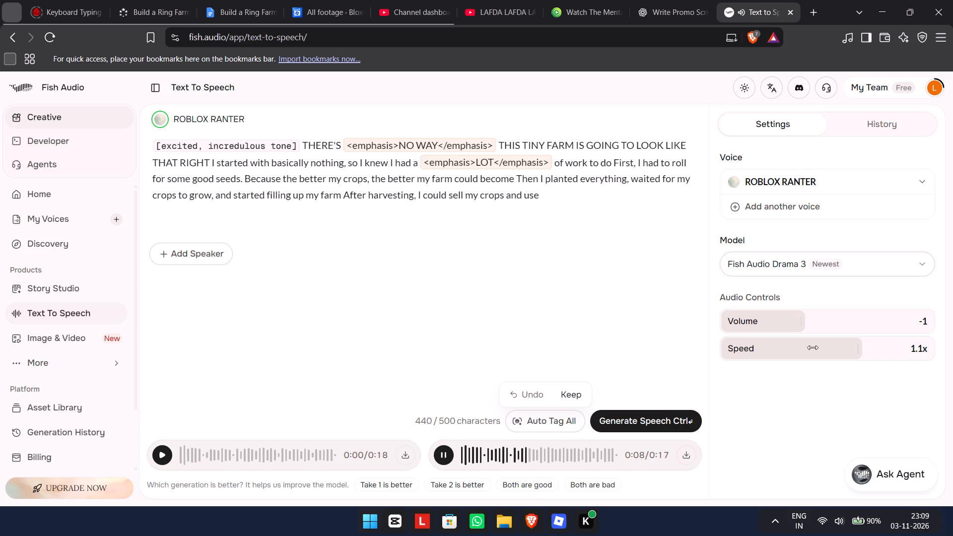
drag(855, 349, 867, 349)
drag(867, 350, 872, 350)
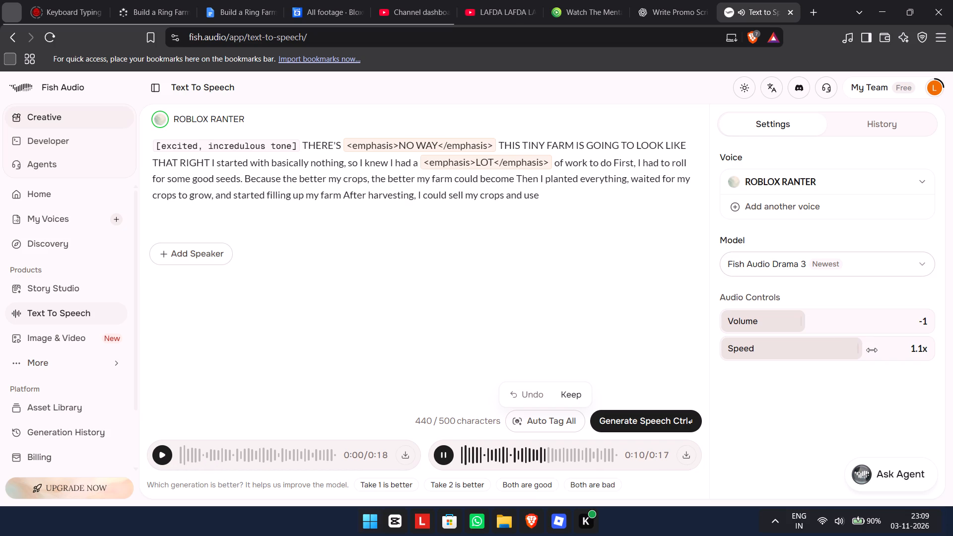
drag(872, 350, 881, 349)
click(882, 349)
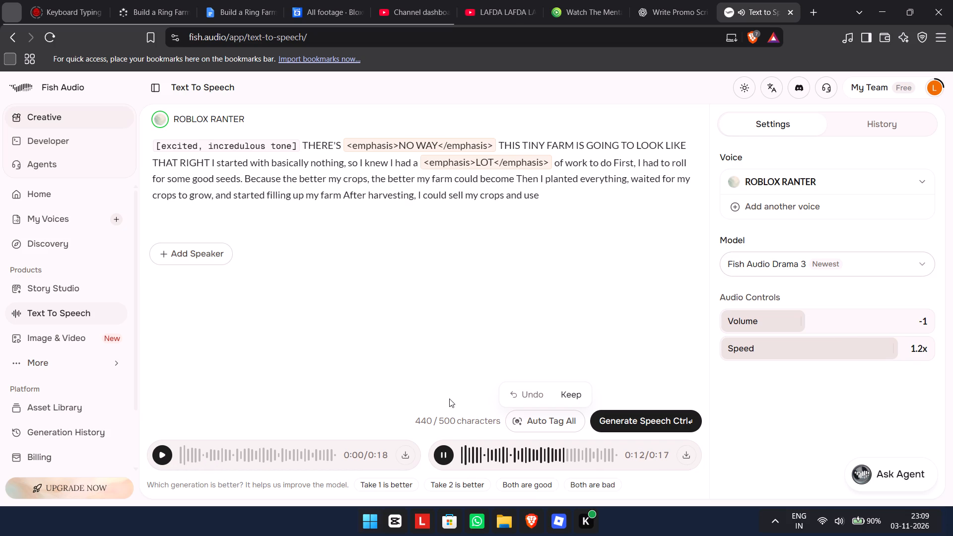
Listen to parts of the second take and the first take to compare the existing voiceover versions.
click(444, 399)
click(438, 455)
click(440, 456)
drag(539, 455, 426, 459)
click(169, 453)
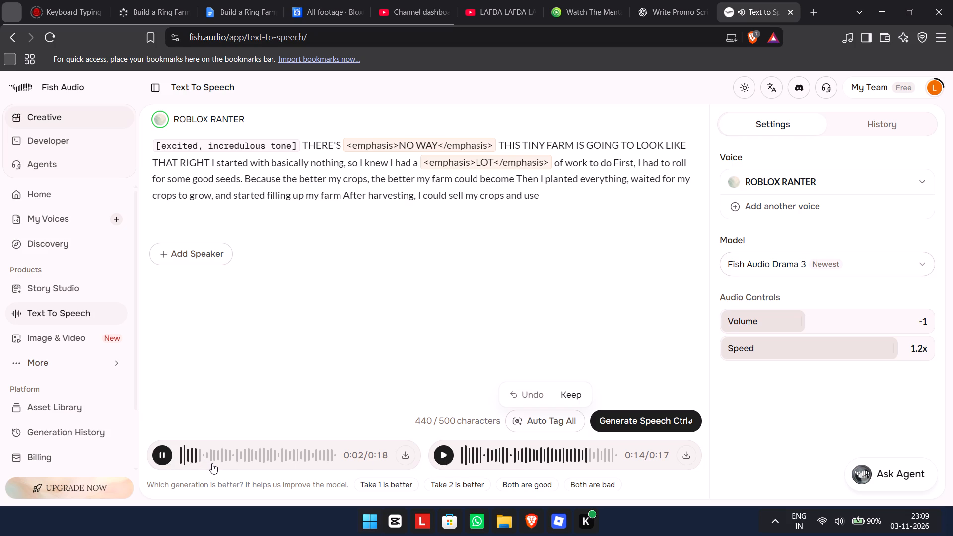
click(163, 455)
Regenerate the farm voiceover speech with the ROBLOX RANTER voice at 1.2x speed.
click(666, 425)
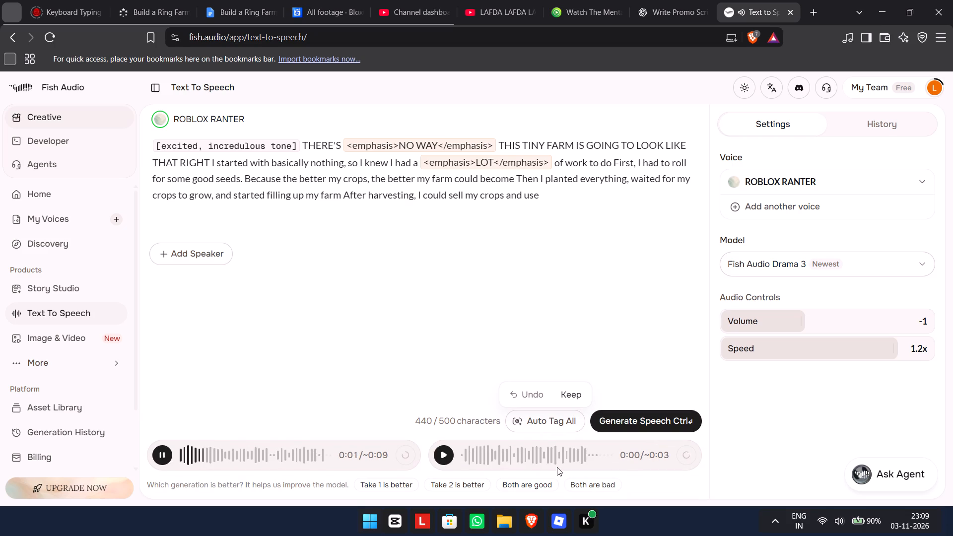
Listen to the newly generated second take, and go back to the first take to compare them.
click(442, 455)
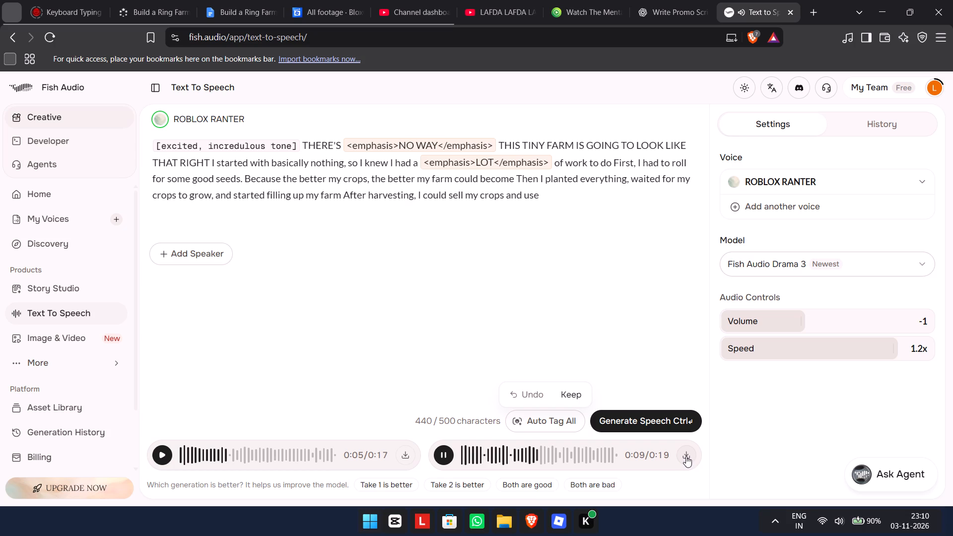
click(162, 454)
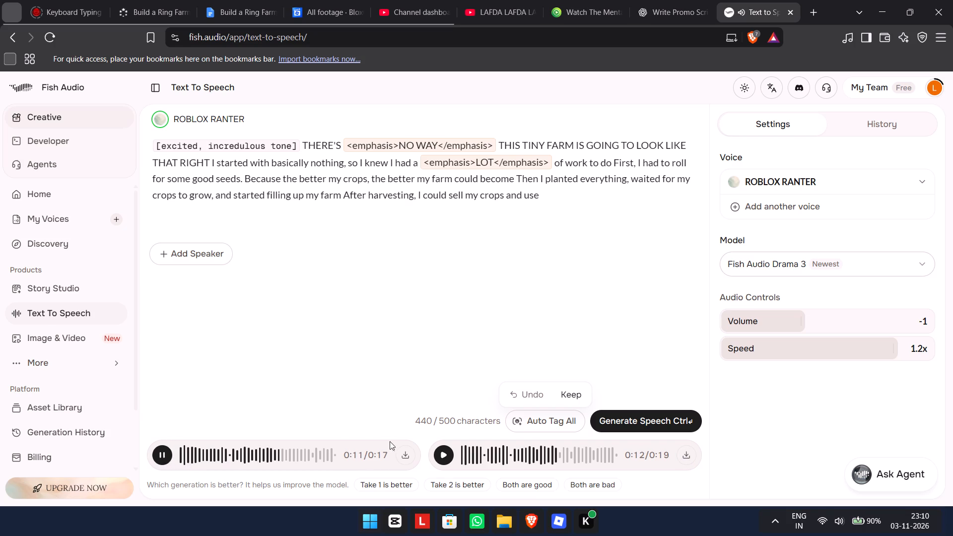
Download the first take of the farm voiceover as an MP3 named voice 1 in the Downloads folder.
click(408, 458)
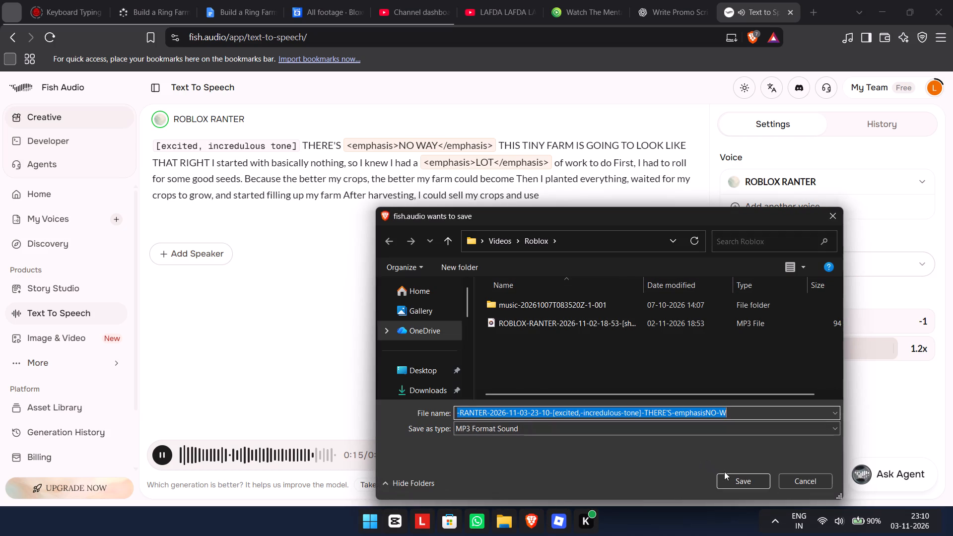
key(BackSpace)
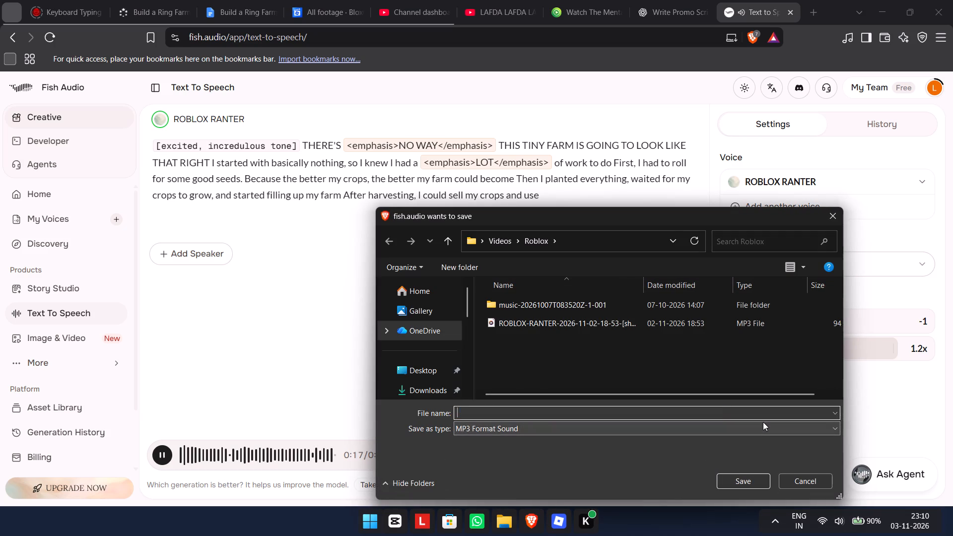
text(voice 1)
click(743, 486)
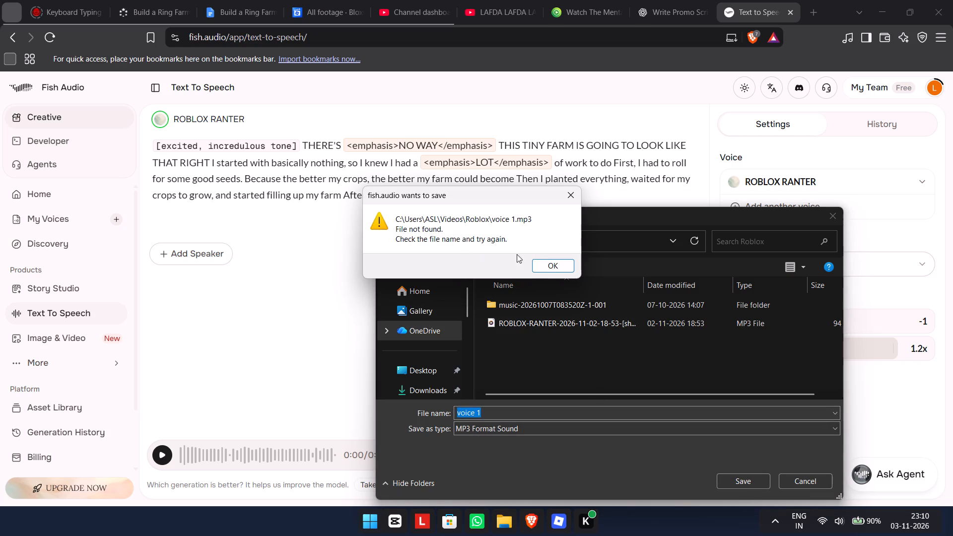
click(545, 270)
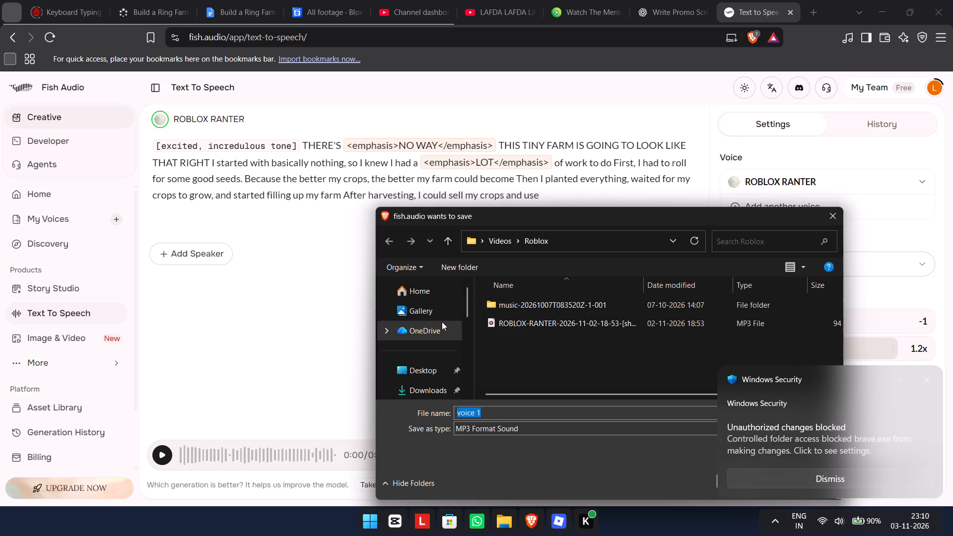
click(425, 384)
click(925, 384)
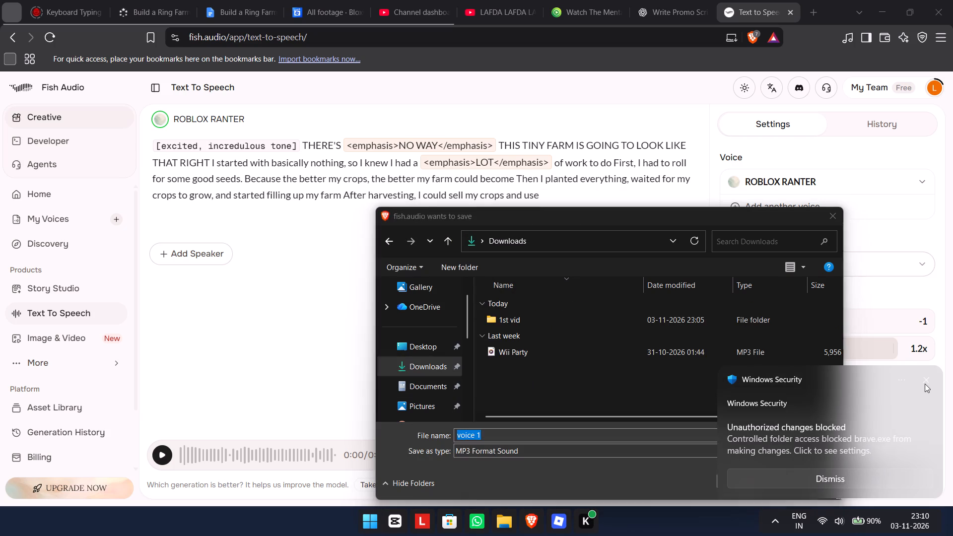
click(748, 482)
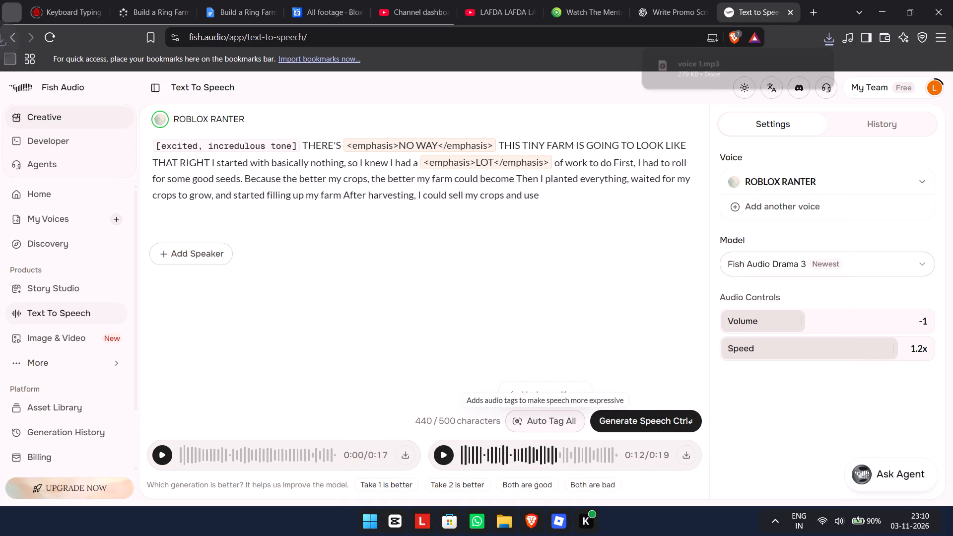
Delete the entire farm script from the ROBOX RANTER speaker's text block.
drag(541, 197, 128, 149)
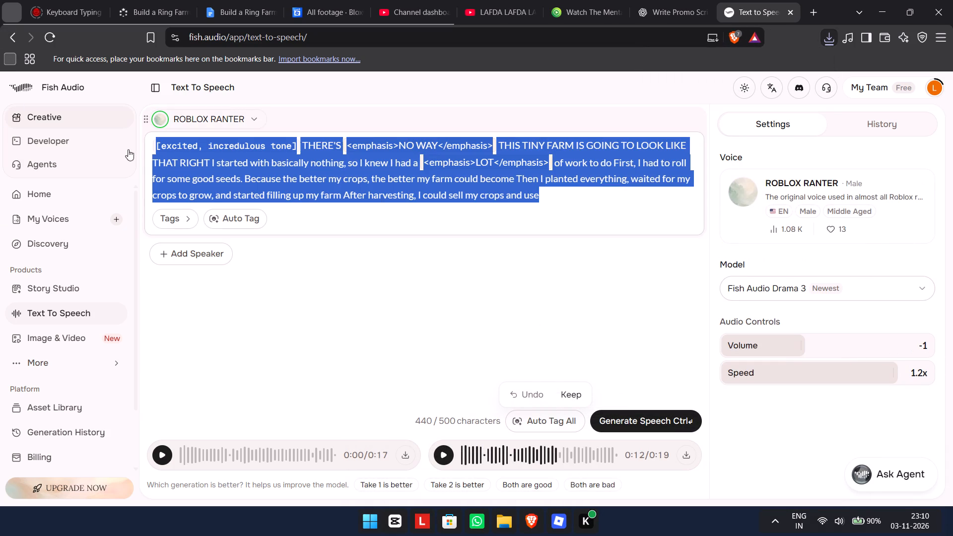
drag(128, 149, 102, 145)
key(BackSpace)
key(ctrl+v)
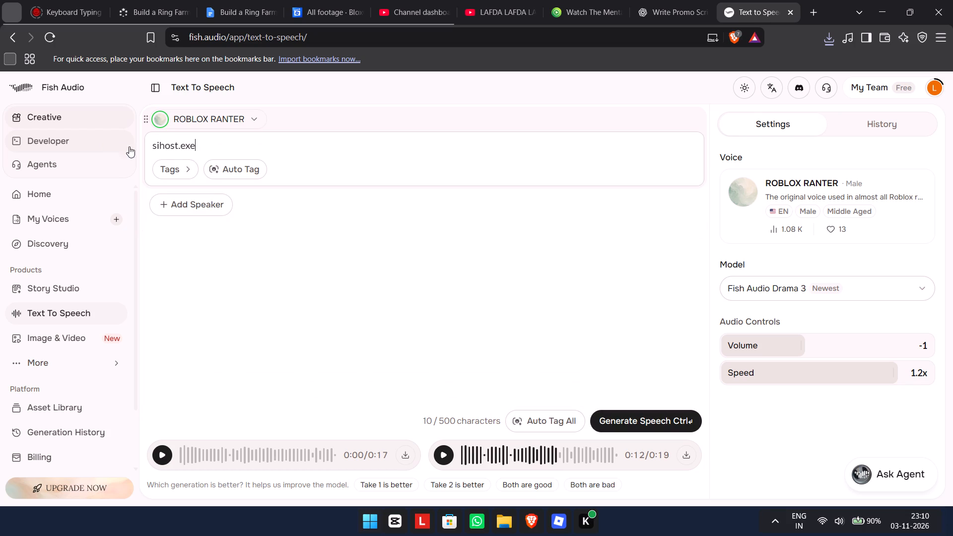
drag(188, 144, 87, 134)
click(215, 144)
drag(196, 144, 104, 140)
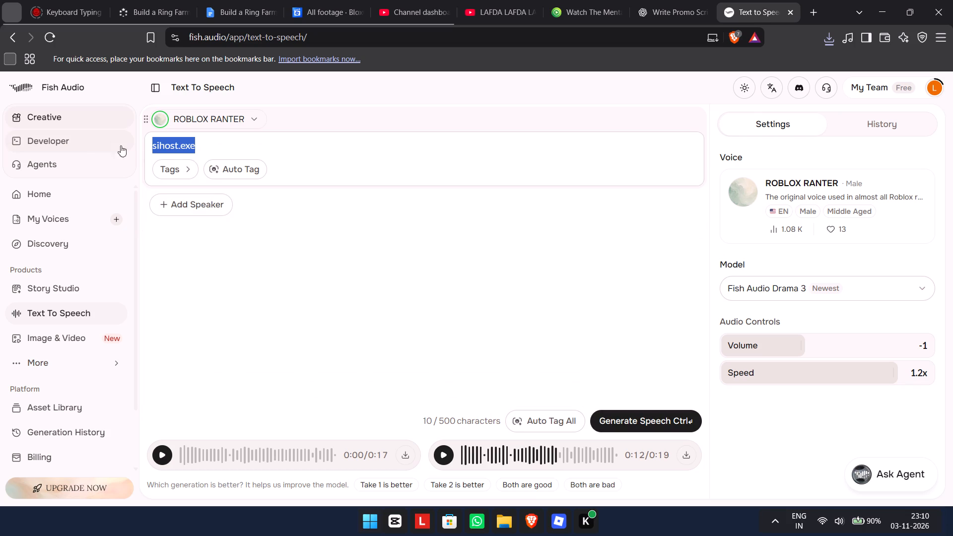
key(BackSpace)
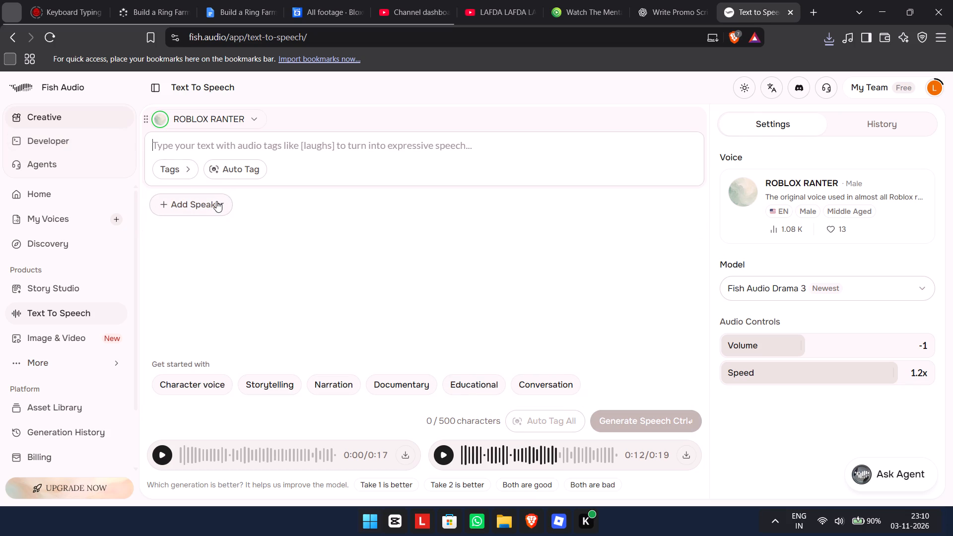
Switch to the ChatGPT promo script conversation showing Script 5 about the biggest farm.
click(653, 0)
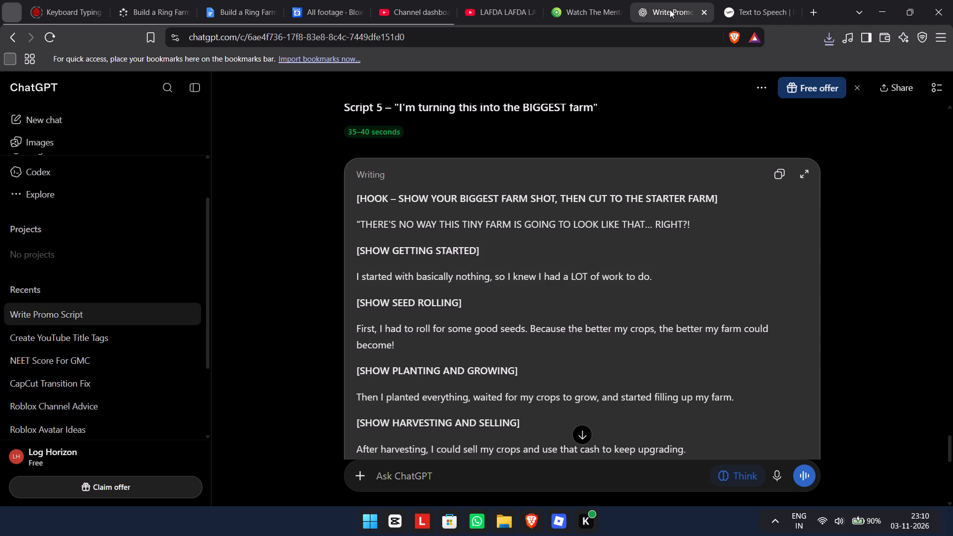
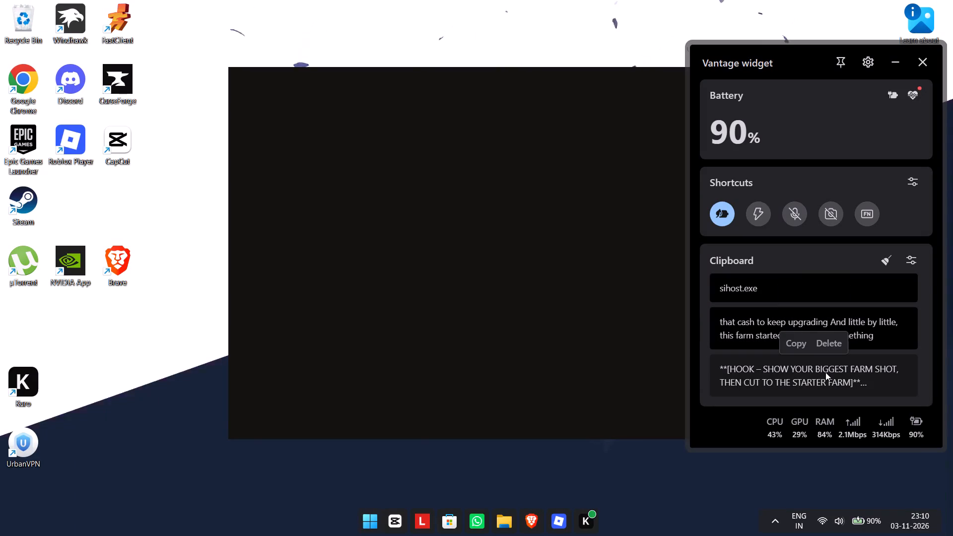
Copy the script part starting "that cash to keep upgrading" into Fish Audio's empty speech text and add automatic audio tags to it.
click(794, 294)
click(536, 529)
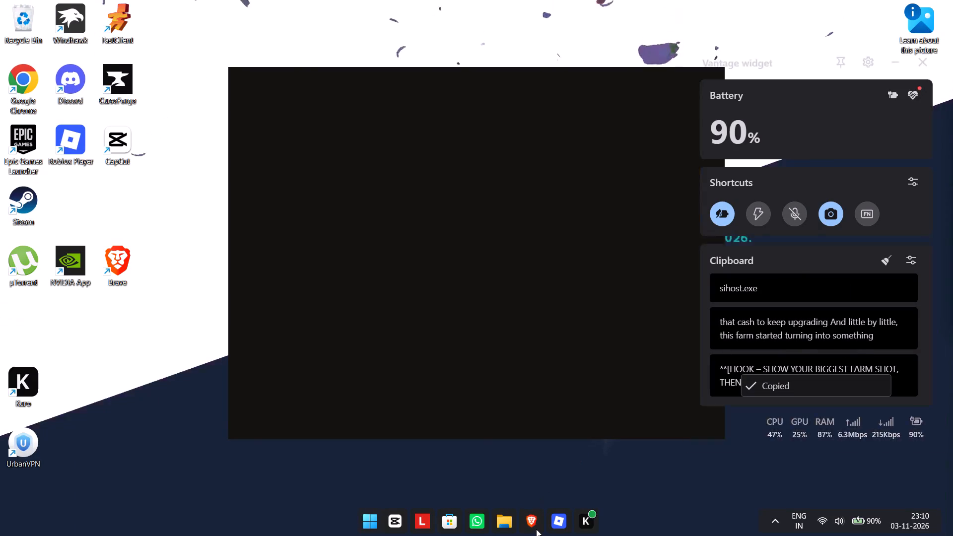
click(779, 0)
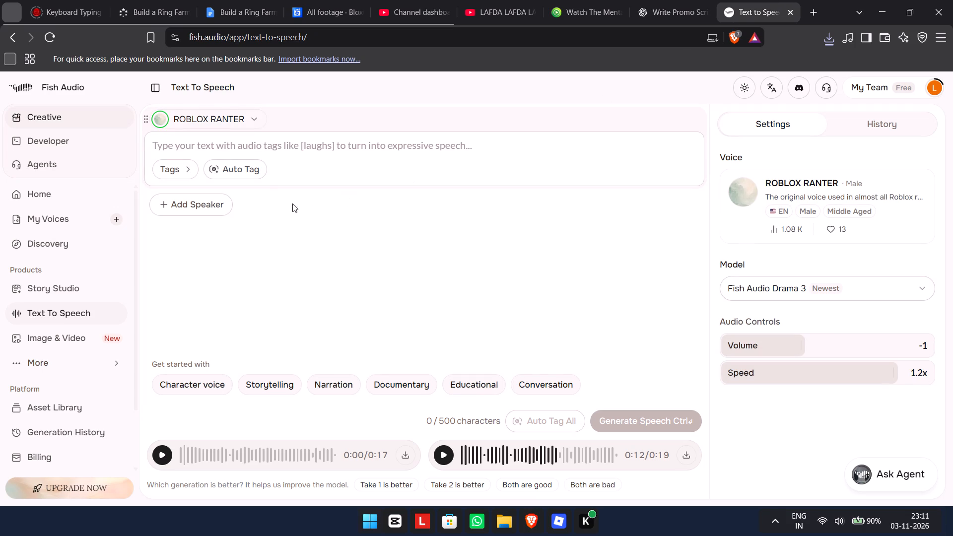
key(ctrl+v)
click(237, 192)
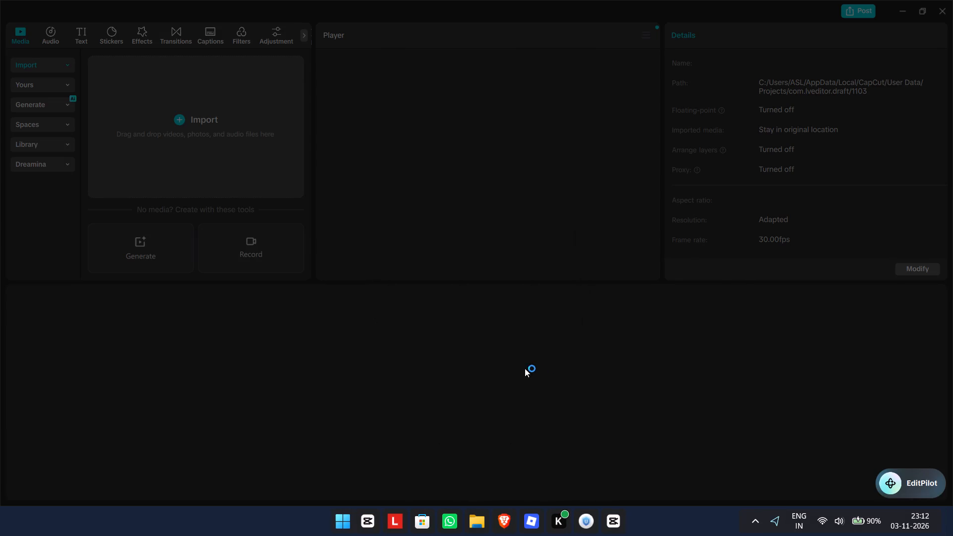
Import the voice 1 and voice 2 audio files from the device's Downloads folder into the project.
click(185, 119)
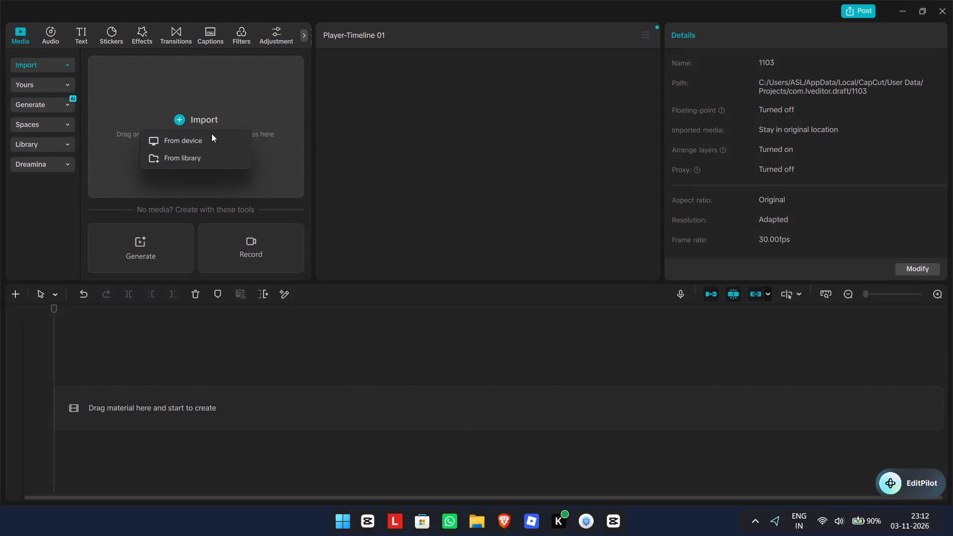
click(216, 139)
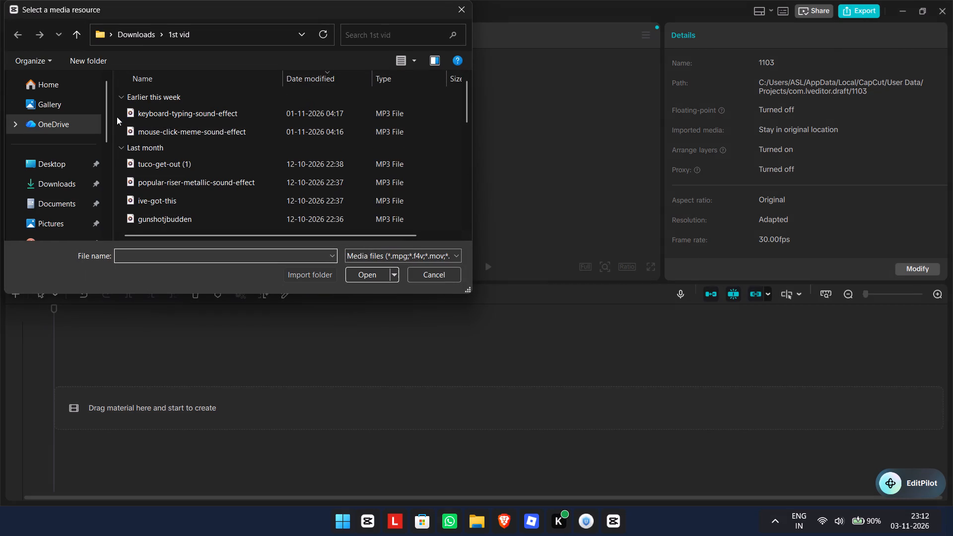
click(52, 181)
drag(118, 110, 131, 117)
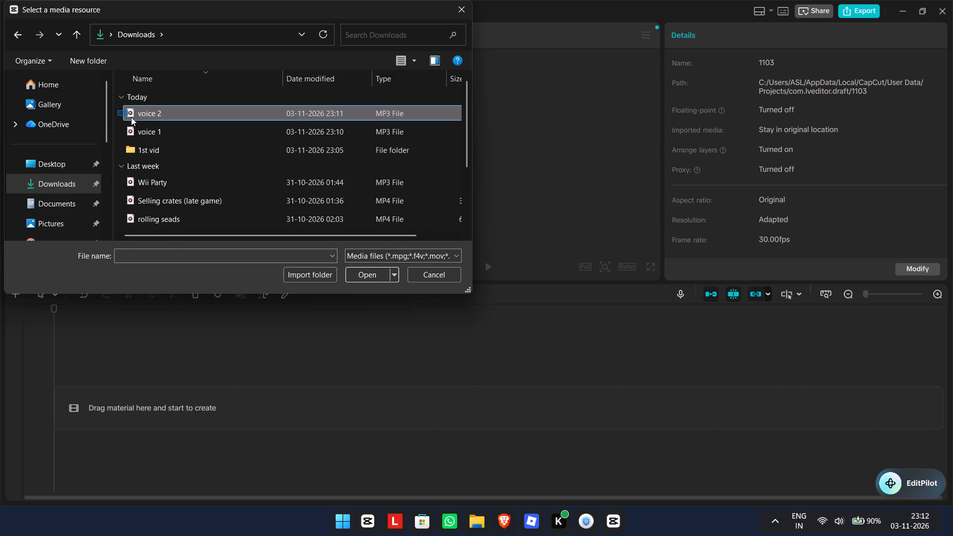
drag(131, 117, 160, 139)
click(375, 278)
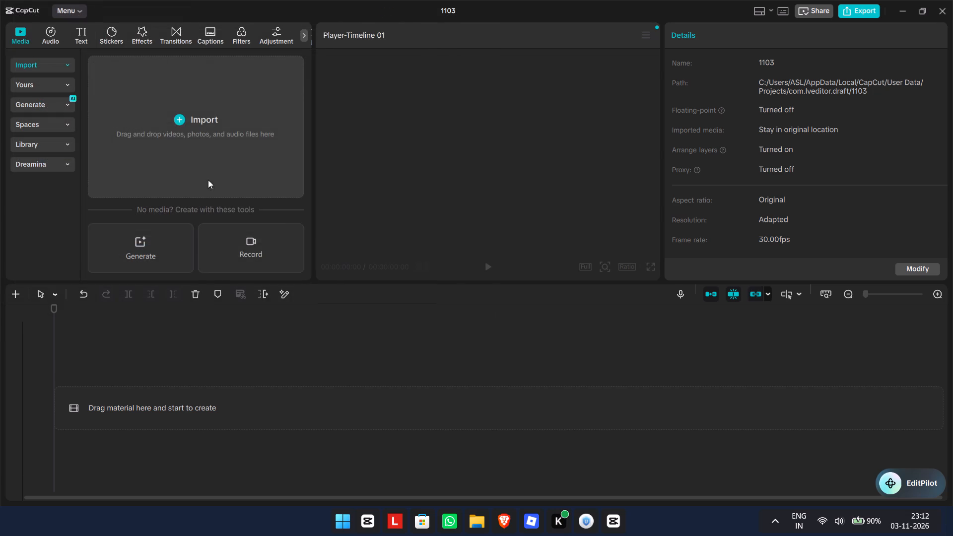
Import the Wii Party music and the gameplay clips from Selling crates (late game) through Clearing carrot tiles from Downloads.
click(119, 54)
click(119, 62)
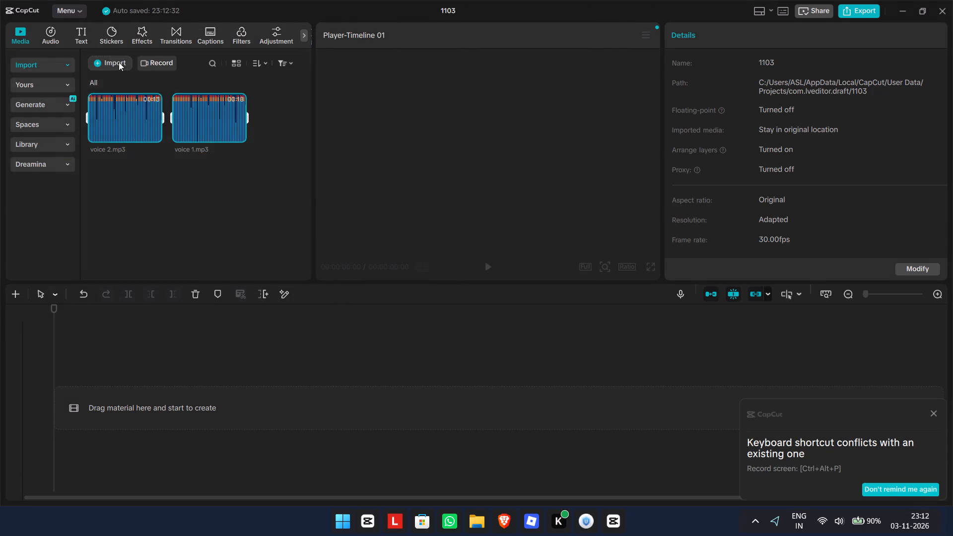
click(134, 82)
scroll(169, 152, down, 1)
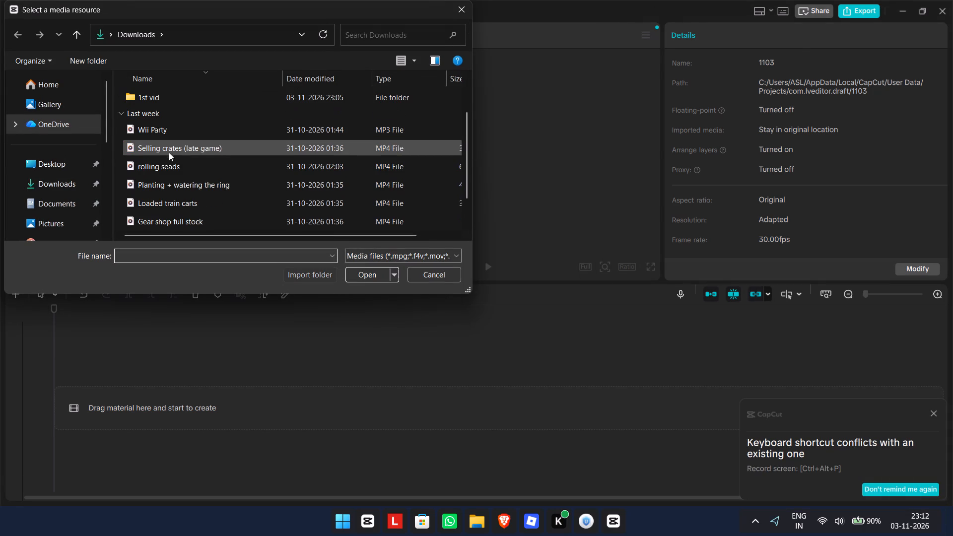
drag(122, 129, 221, 213)
scroll(214, 204, down, 2)
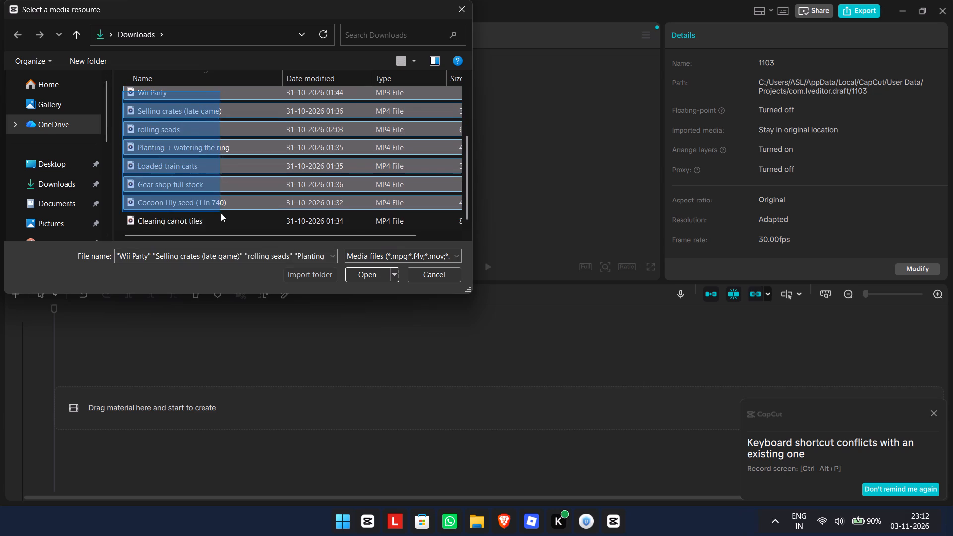
scroll(221, 213, down, 2)
drag(221, 213, 230, 230)
click(369, 277)
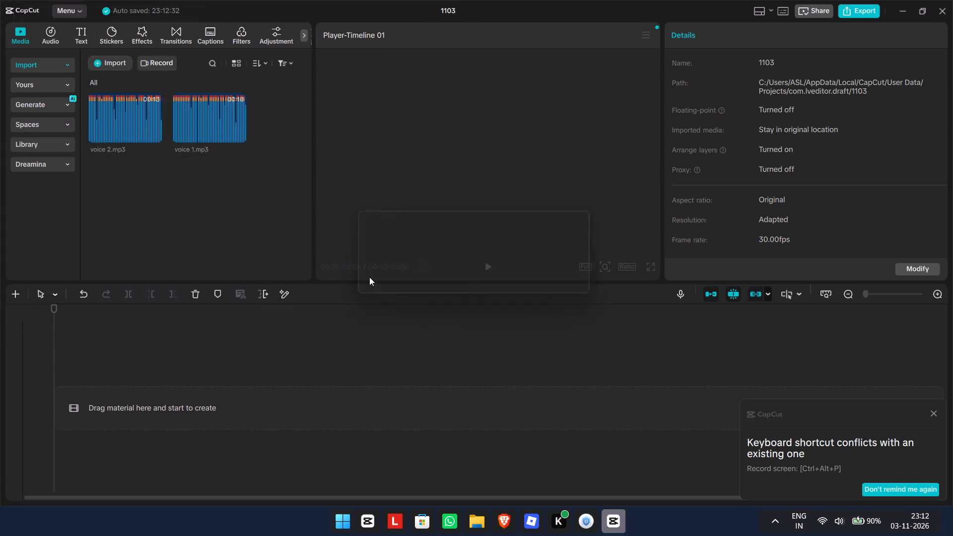
Place voice 1 at the start of the timeline and voice 2 directly after it on the same audio track.
scroll(213, 181, down, 5)
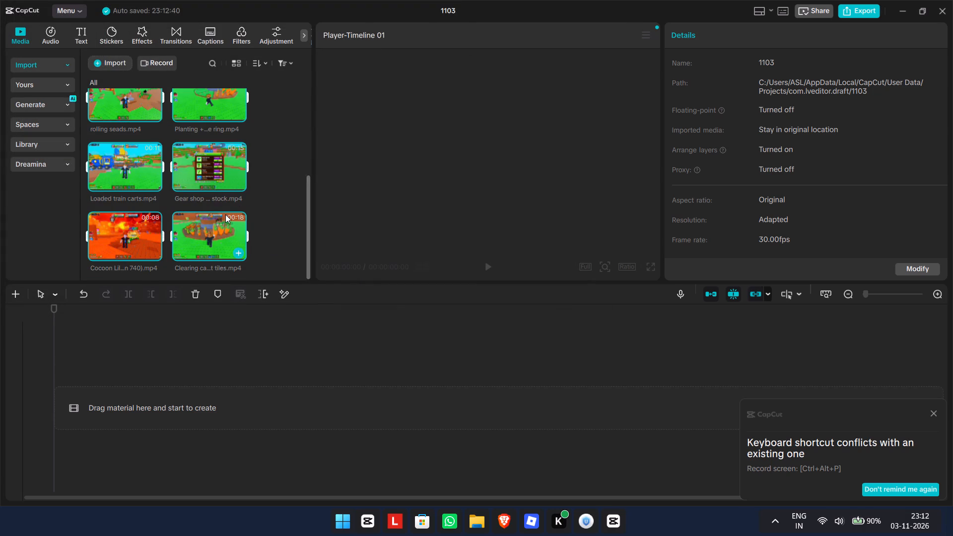
scroll(226, 220, up, 4)
click(126, 102)
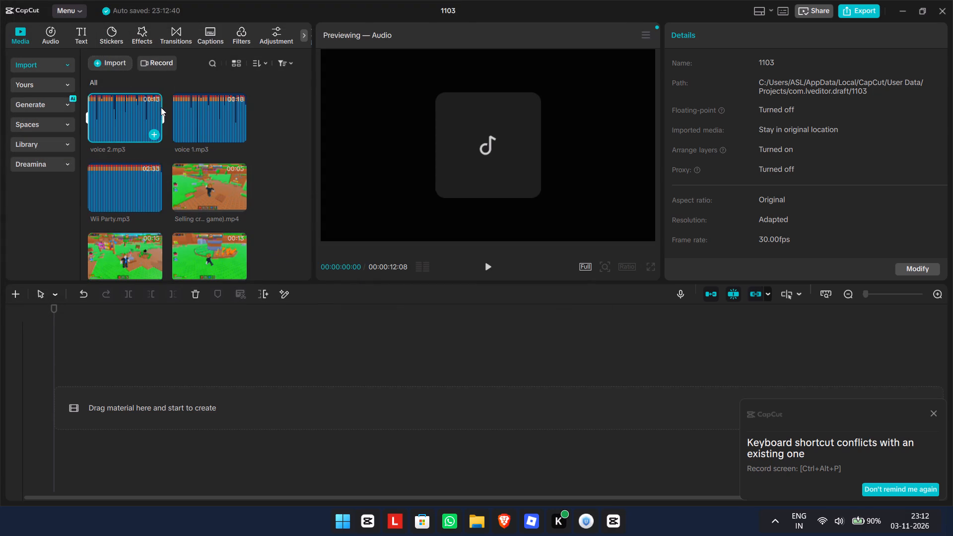
click(197, 111)
drag(207, 114, 111, 398)
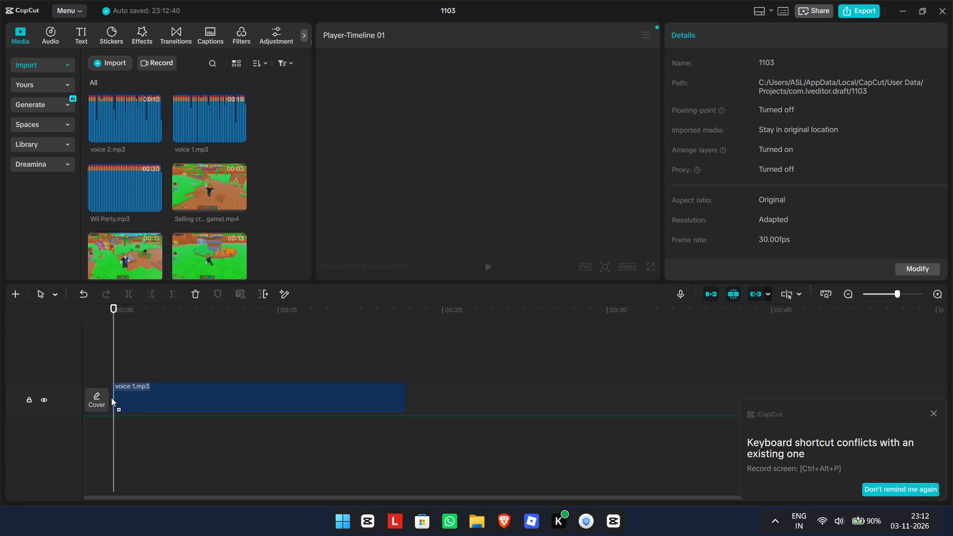
drag(111, 398, 111, 400)
drag(133, 115, 465, 457)
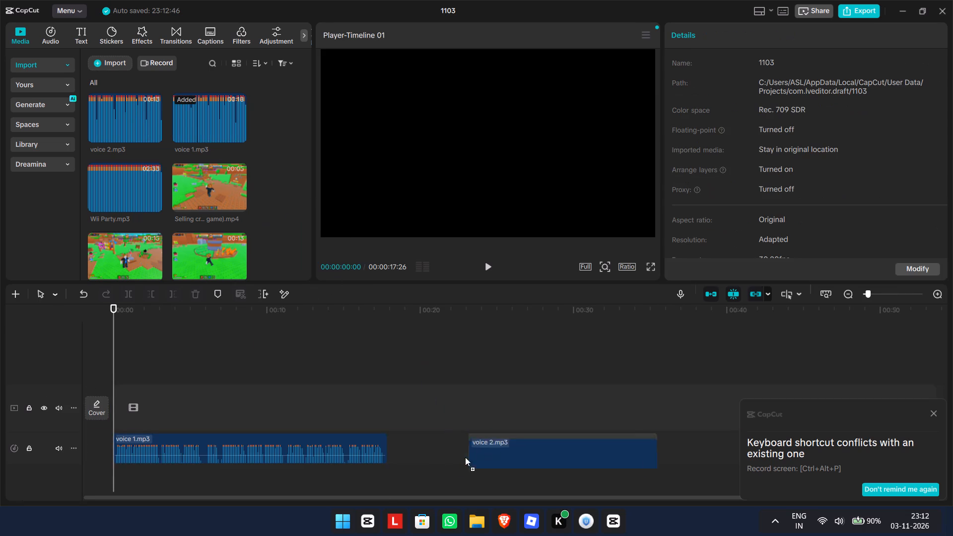
drag(465, 457, 386, 451)
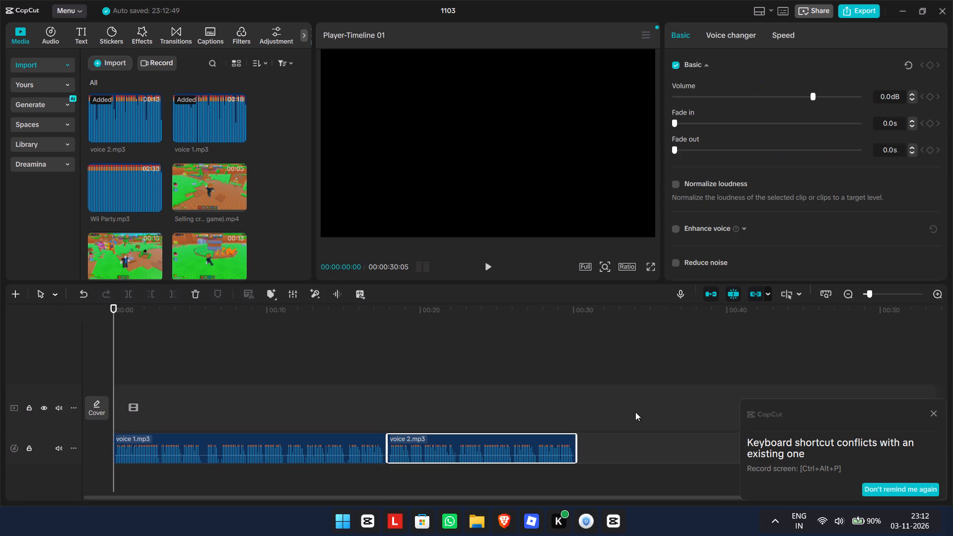
Turn off the timeline's main track magnet, auto snapping and linkage, and dismiss the shortcut conflict notice.
click(756, 294)
click(731, 295)
click(707, 294)
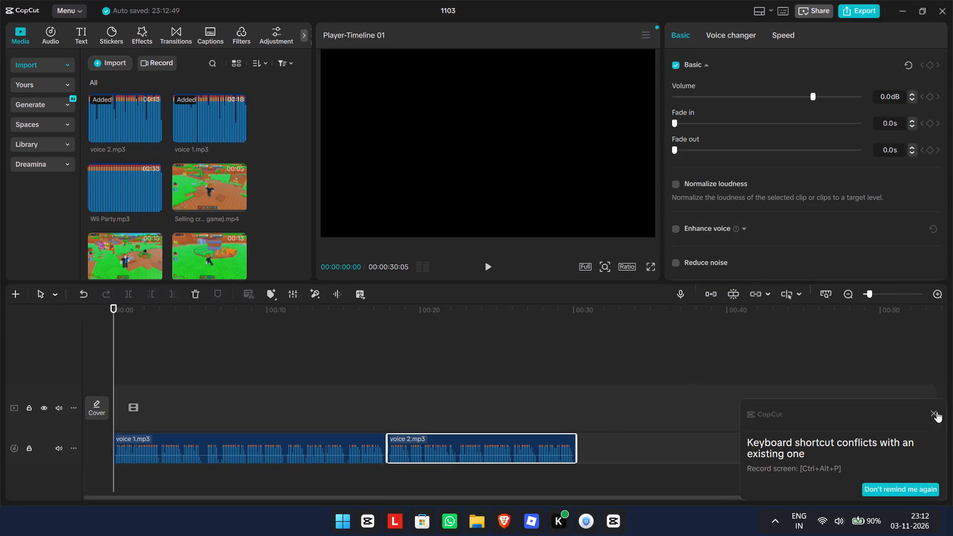
click(939, 414)
click(934, 413)
Split voice 1 at about 0.1 seconds, where the speech starts, and delete the silent piece before it.
ctrl+scroll(595, 416, up, 8)
scroll(600, 431, right, 1)
ctrl+scroll(479, 424, up, 11)
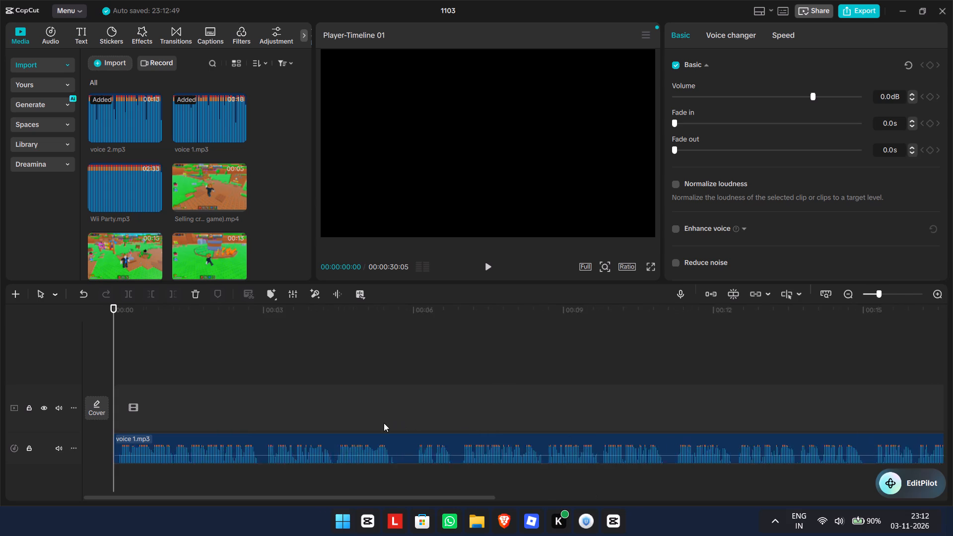
ctrl+scroll(384, 423, up, 7)
scroll(386, 426, right, 1)
ctrl+scroll(386, 426, up, 7)
key(b)
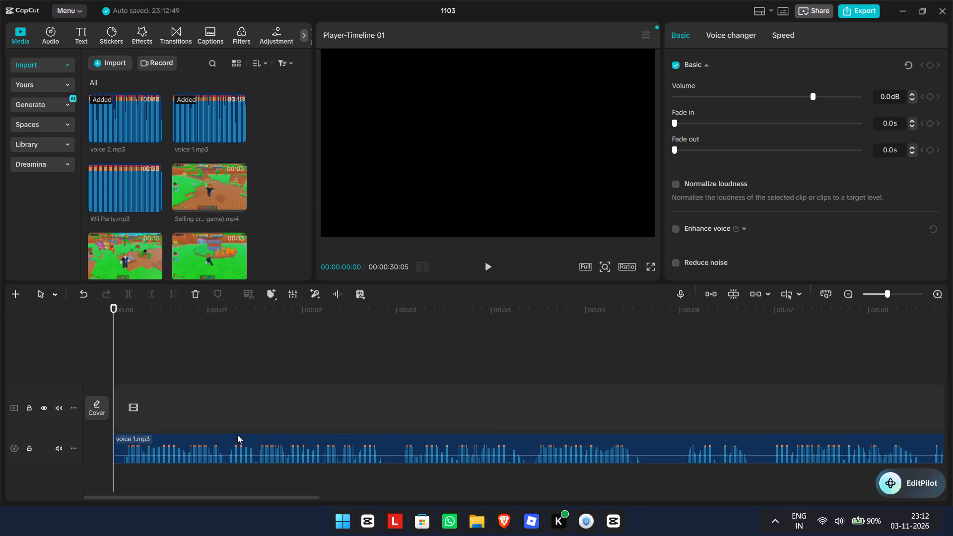
key(b)
click(145, 417)
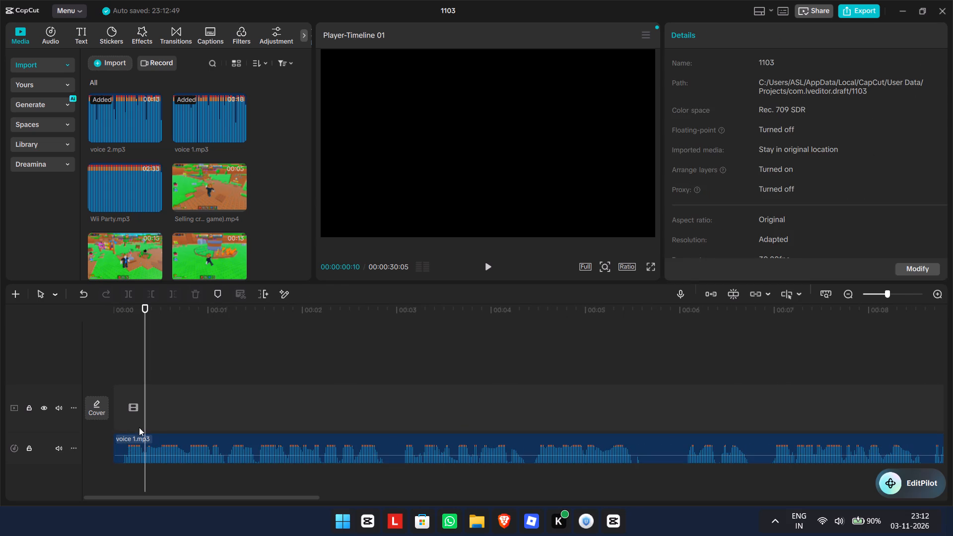
click(127, 438)
key(b)
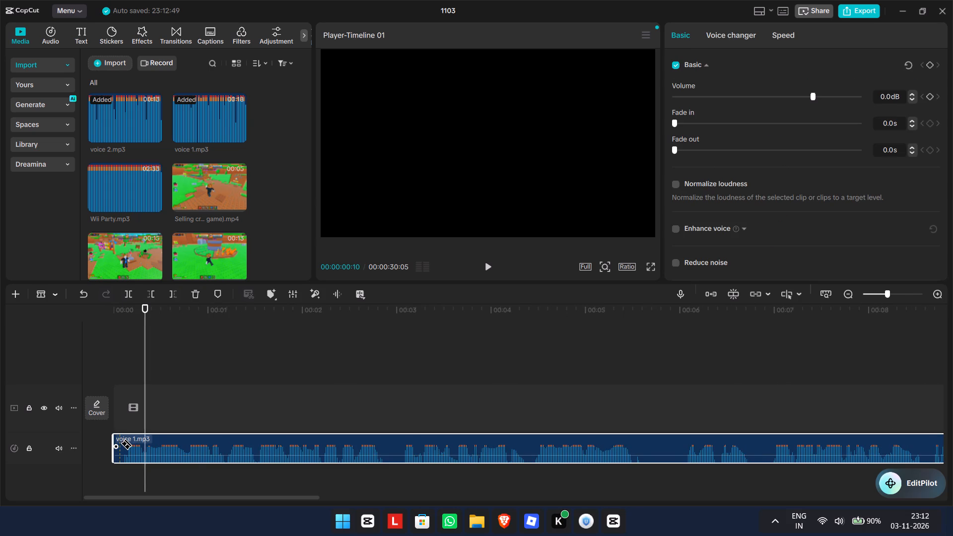
click(122, 443)
key(a)
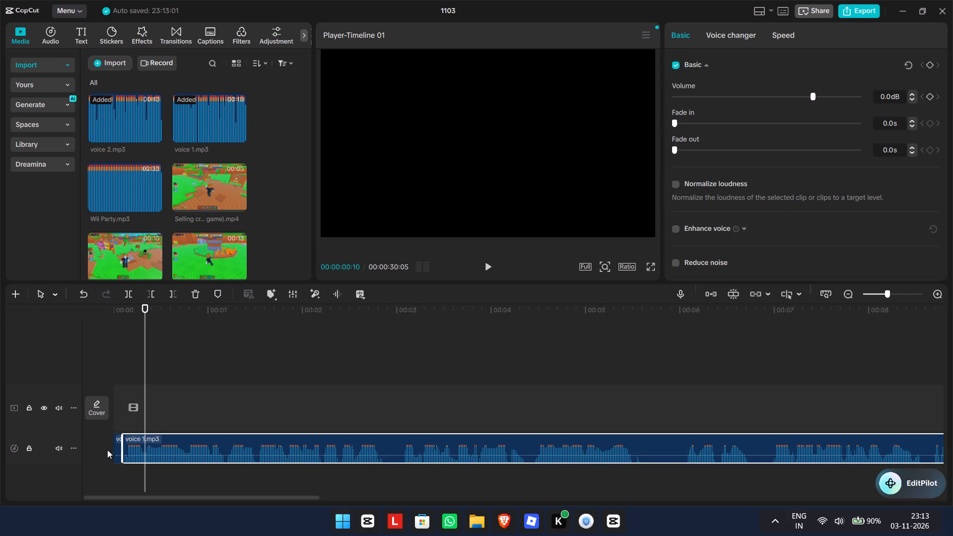
click(118, 447)
click(195, 294)
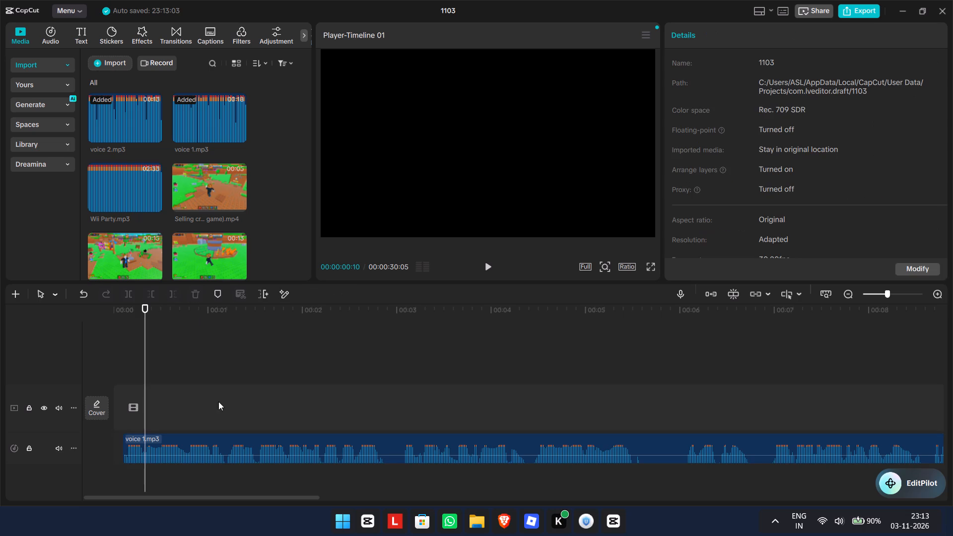
Split voice 1 on both sides of its silent gaps at about 2.9, 4.4, 5.6 and 6.8 seconds.
key(a)
key(b)
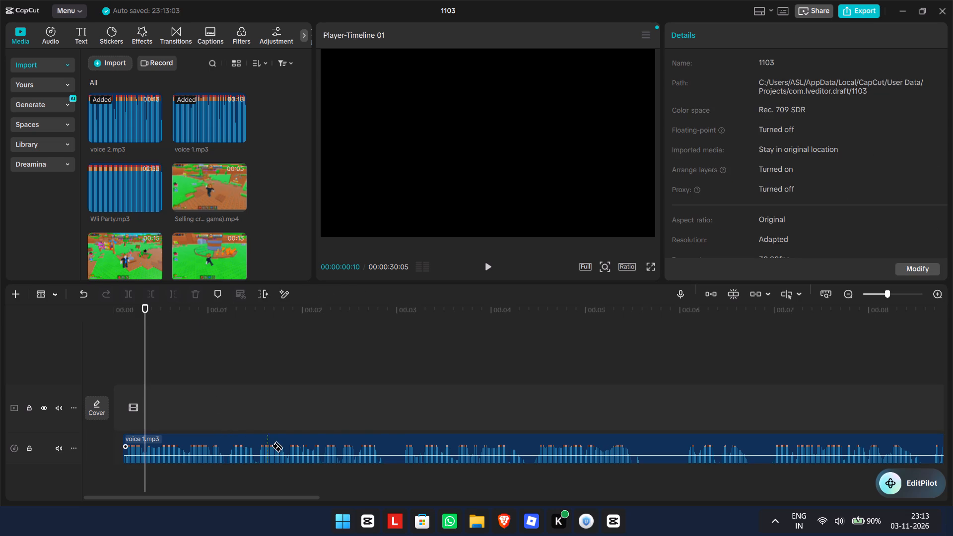
click(383, 450)
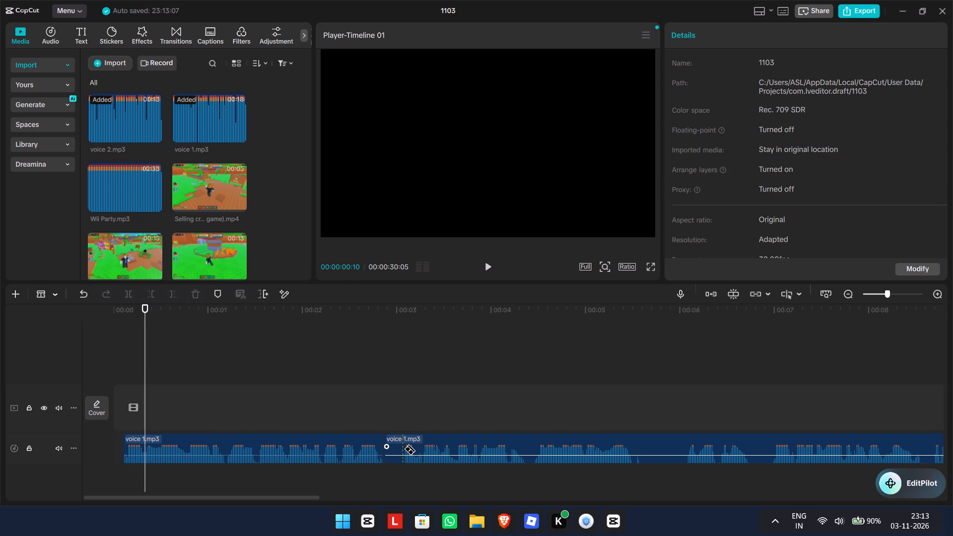
click(404, 449)
click(641, 457)
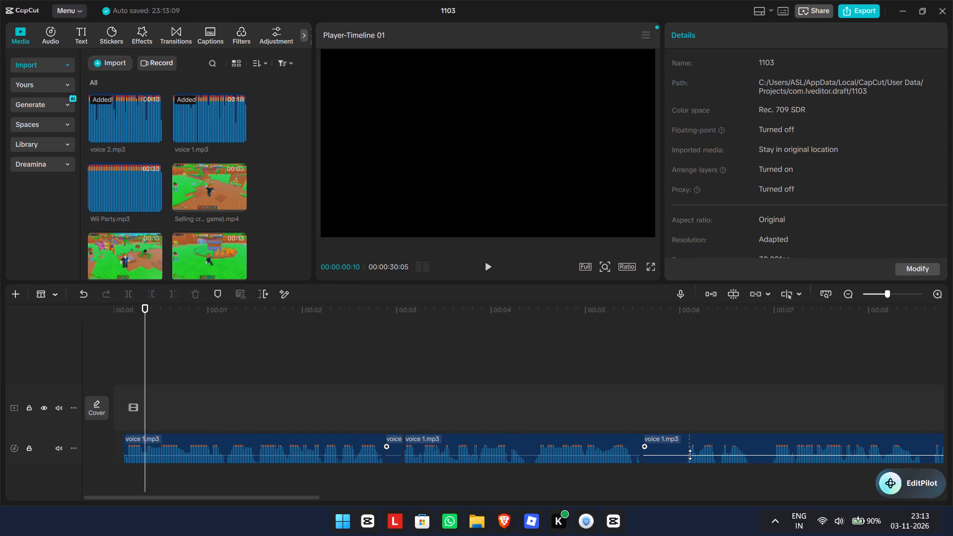
click(686, 454)
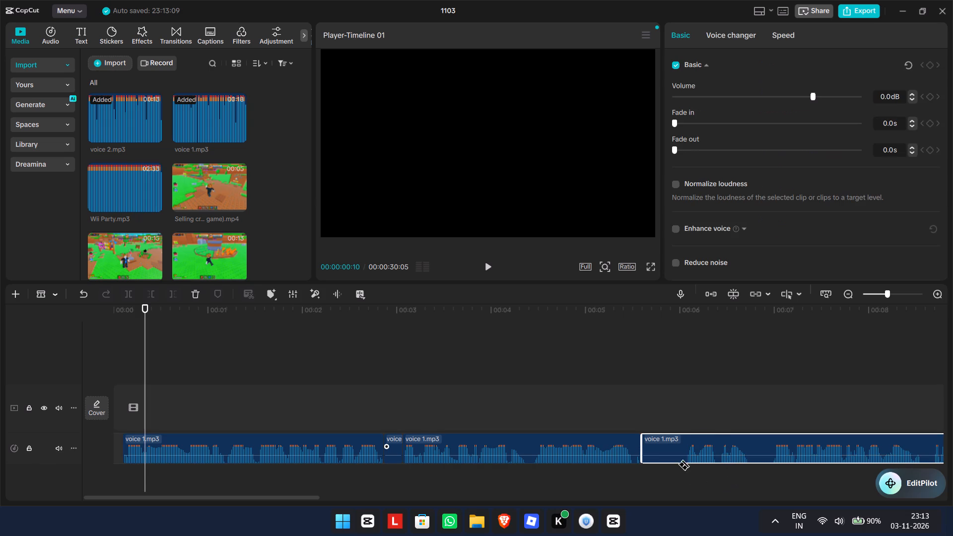
click(686, 439)
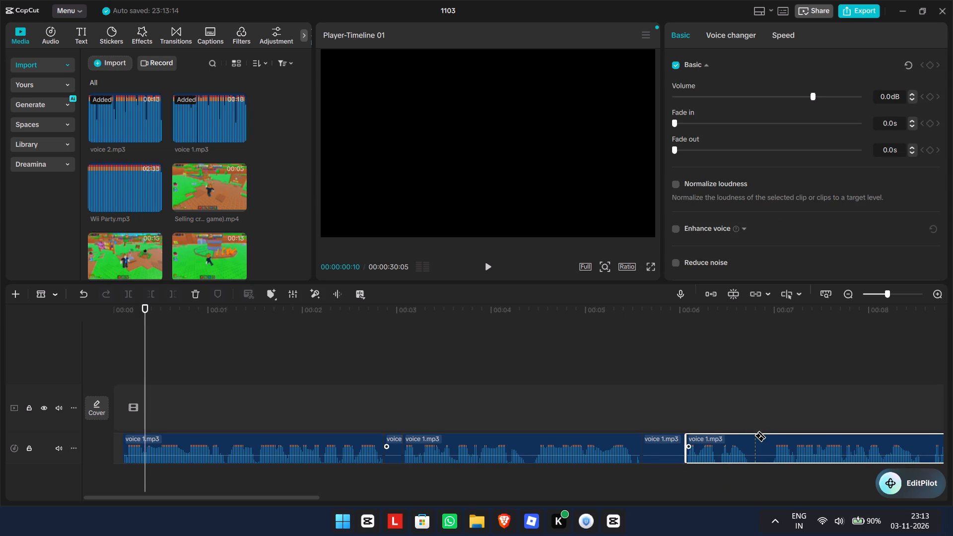
click(749, 436)
click(770, 438)
click(526, 438)
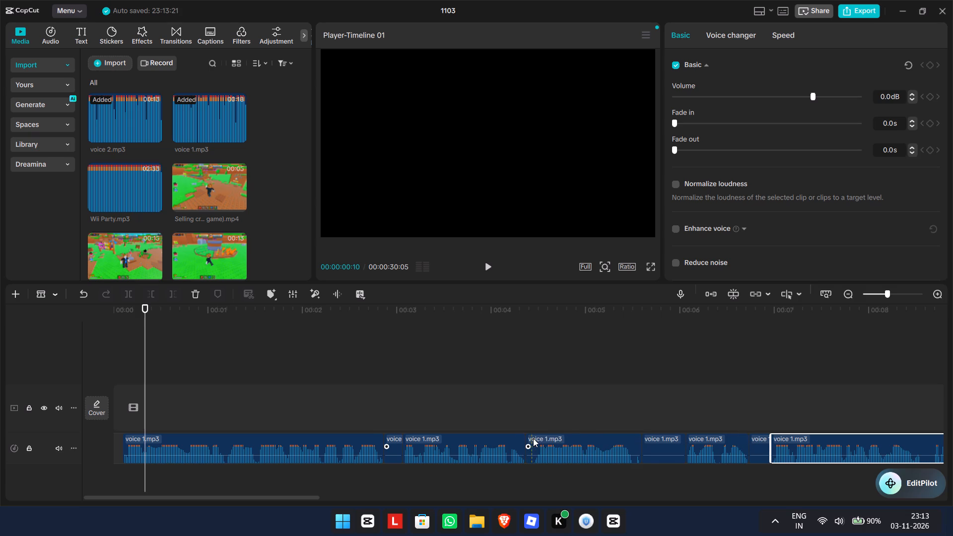
click(533, 438)
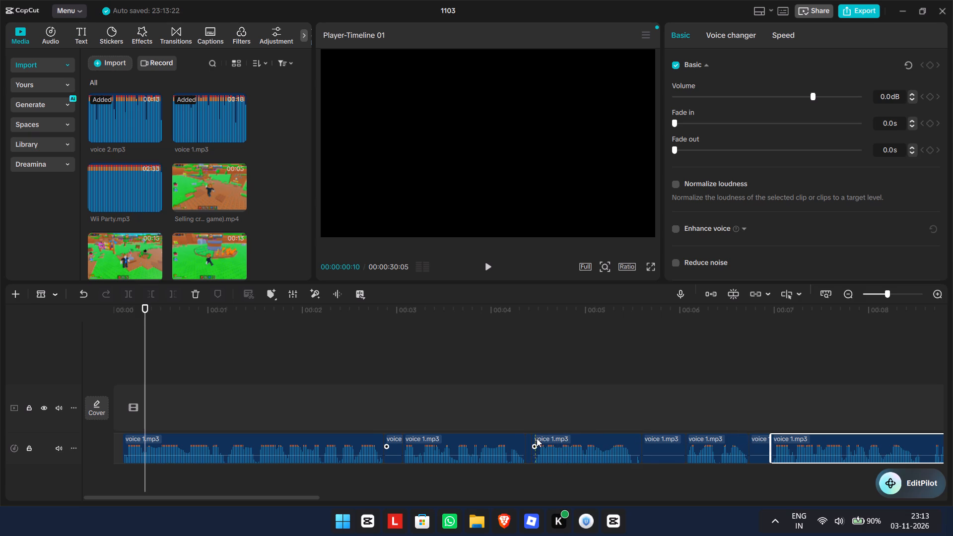
Delete the silent voice 1 pieces at about 4.4, 2.9 and 5.6 seconds, leaving the gaps open.
key(a)
click(532, 439)
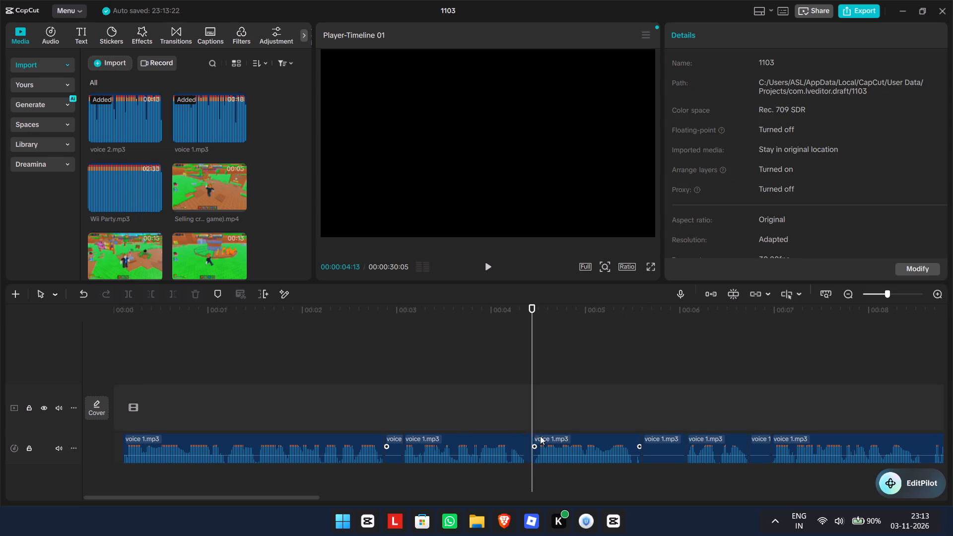
click(526, 436)
click(529, 436)
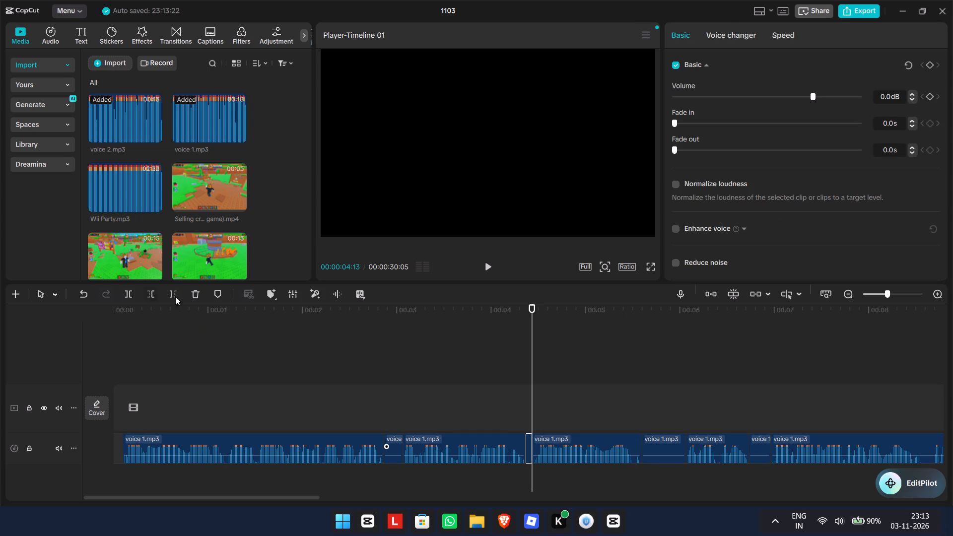
click(196, 295)
click(392, 441)
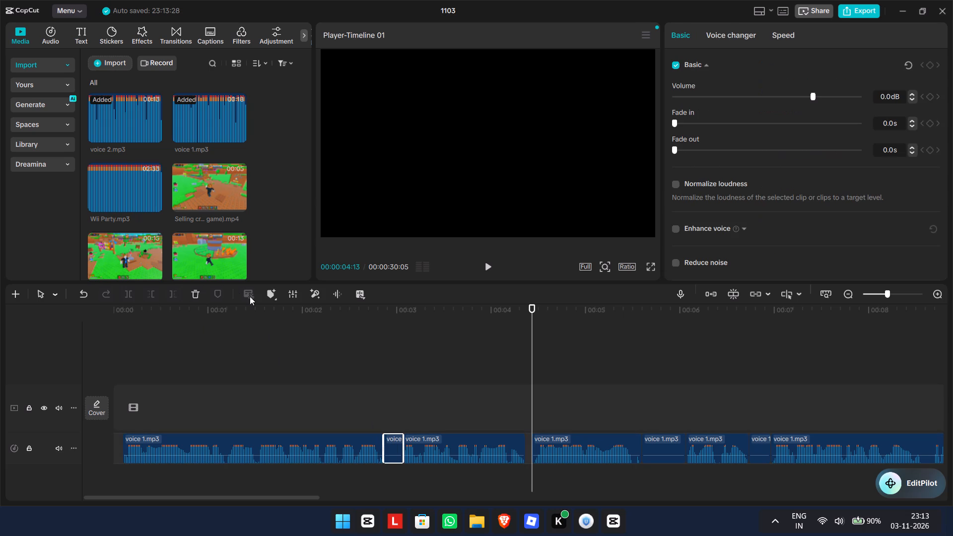
click(197, 291)
scroll(407, 369, left, 1)
ctrl+scroll(480, 414, down, 1)
ctrl+scroll(485, 418, left, 2)
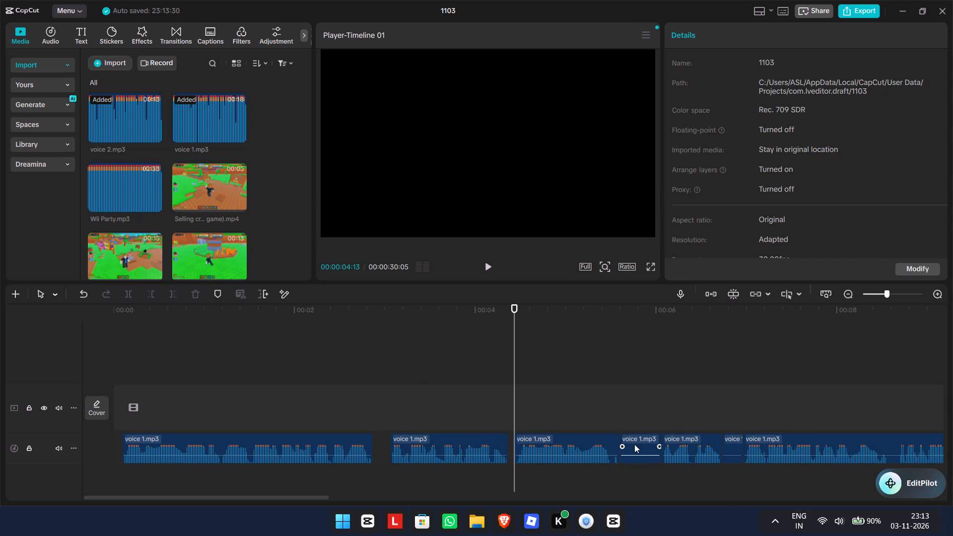
click(638, 437)
click(200, 289)
Delete the short silent voice 1 piece at about 6.8 seconds.
scroll(678, 421, down, 3)
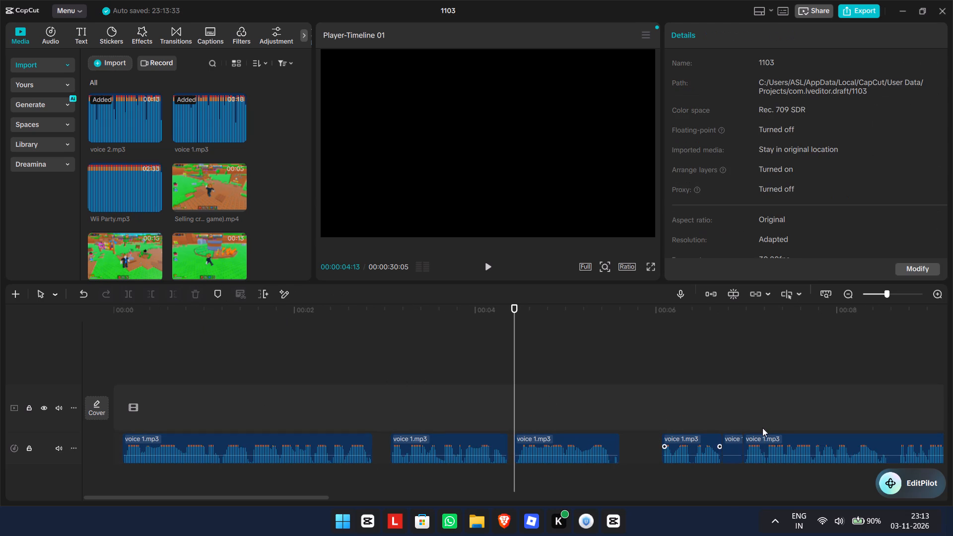
drag(816, 388, 616, 377)
drag(730, 410, 637, 402)
scroll(710, 408, left, 1)
ctrl+scroll(711, 412, down, 1)
ctrl+scroll(711, 413, left, 1)
ctrl+scroll(711, 415, down, 1)
ctrl+scroll(712, 416, left, 1)
ctrl+scroll(712, 417, down, 1)
ctrl+scroll(712, 419, left, 1)
ctrl+scroll(712, 420, down, 1)
ctrl+scroll(712, 420, left, 1)
ctrl+scroll(712, 423, down, 1)
ctrl+scroll(712, 423, left, 1)
ctrl+scroll(712, 427, down, 1)
ctrl+scroll(712, 427, left, 1)
scroll(567, 444, left, 1)
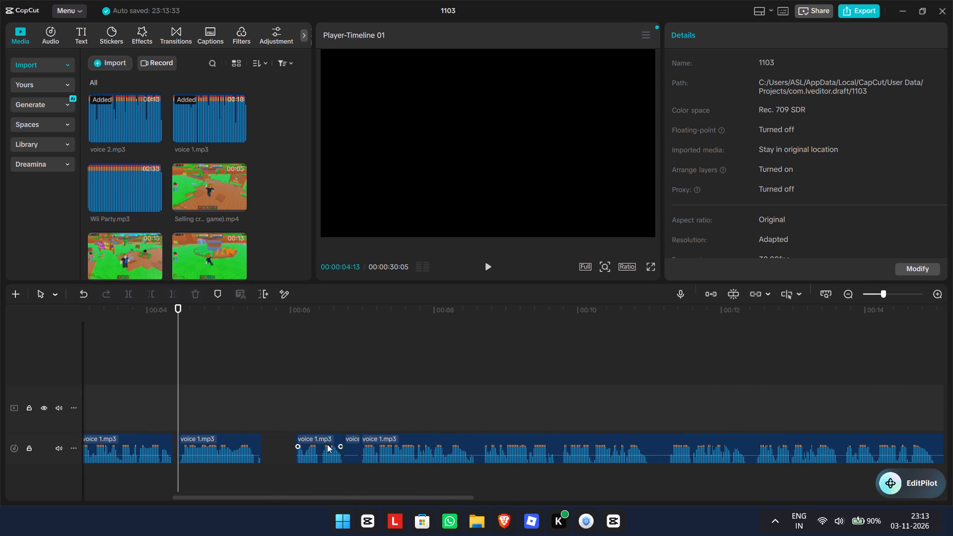
click(351, 442)
click(198, 290)
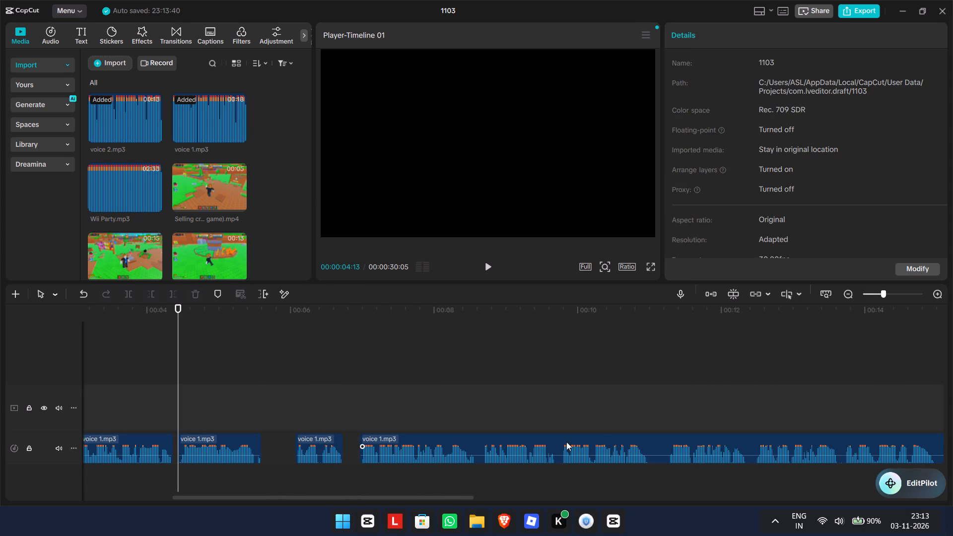
Split voice 1 around the silent gap at about 11 seconds and delete the piece between the cuts.
key(b)
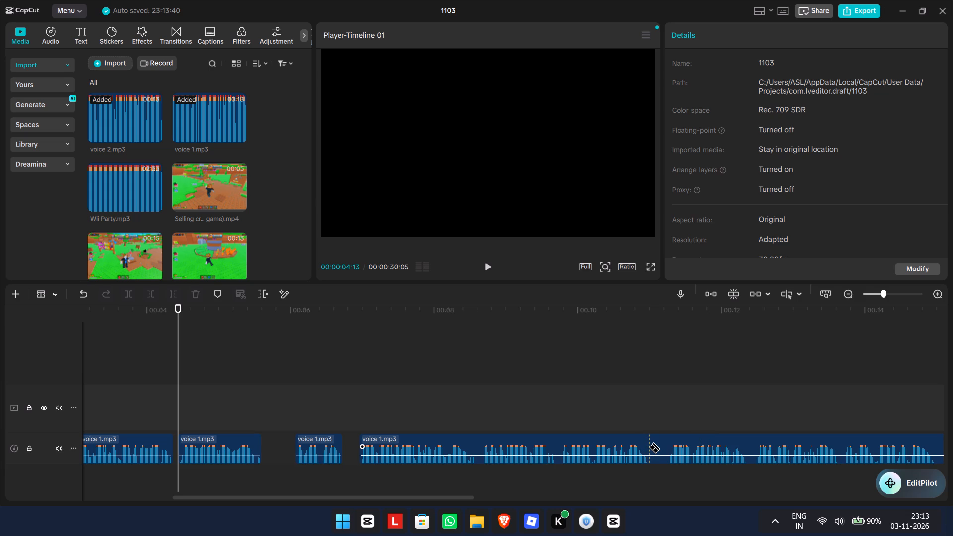
click(648, 447)
click(667, 445)
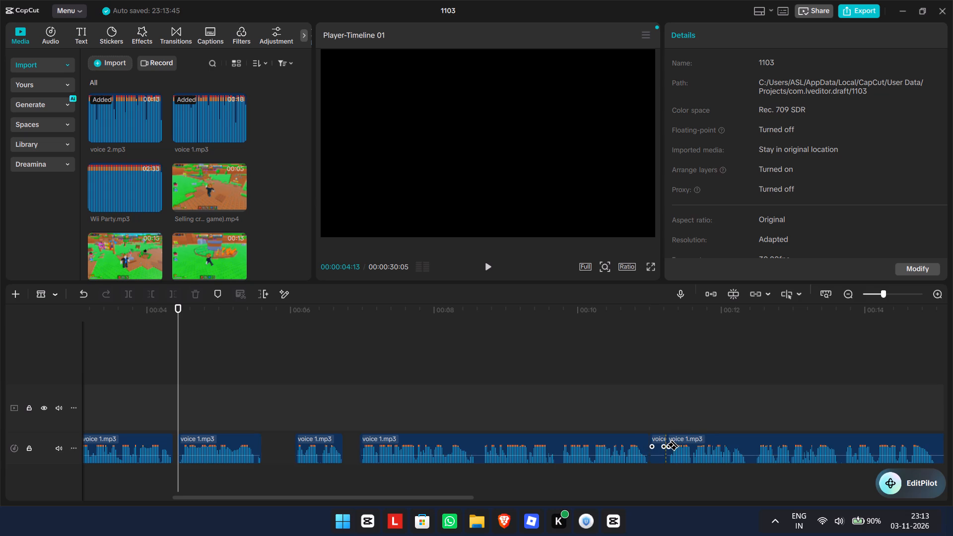
key(a)
click(658, 445)
click(192, 296)
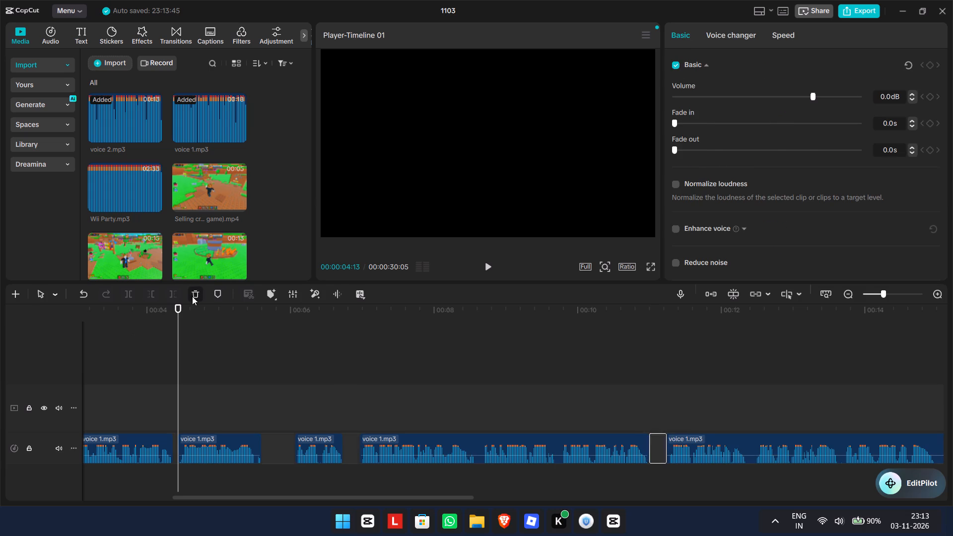
Split voice 1 where its speech ends at about 17.5 seconds and around the silent gaps near 15 and 12.4 seconds.
drag(177, 337, 952, 327)
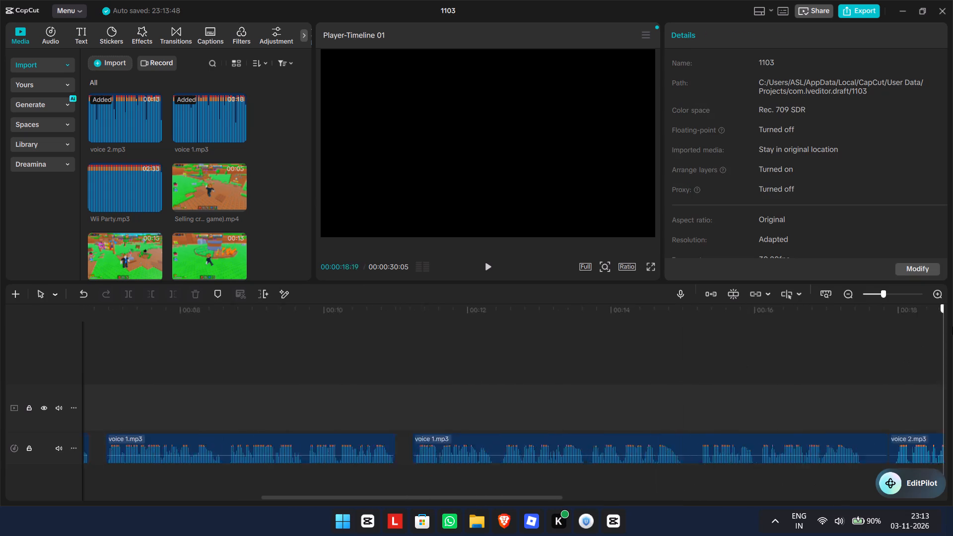
drag(952, 327, 655, 324)
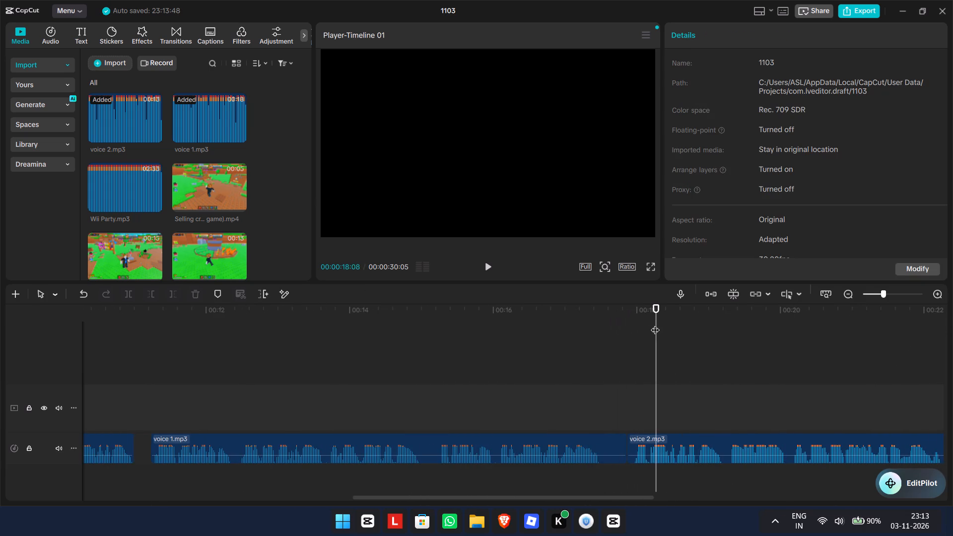
key(b)
click(601, 434)
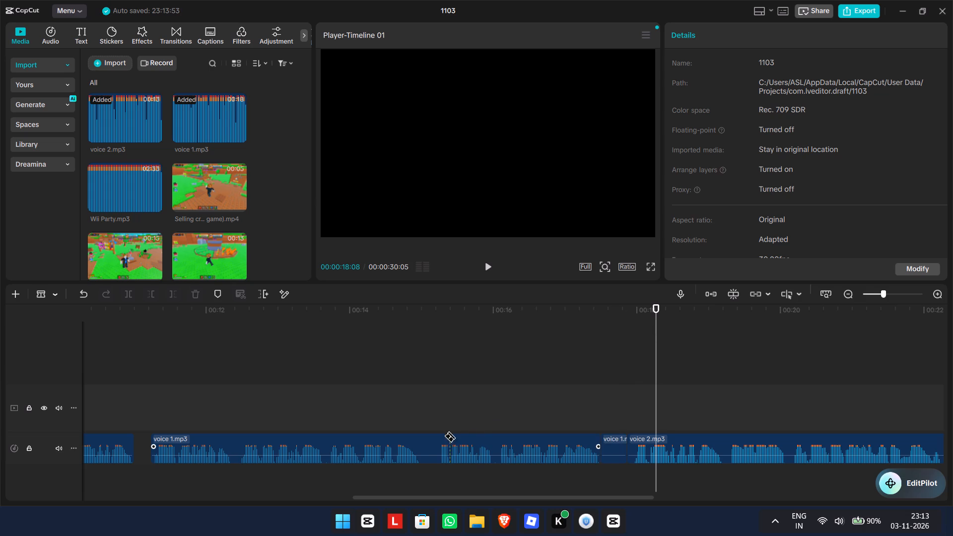
click(421, 438)
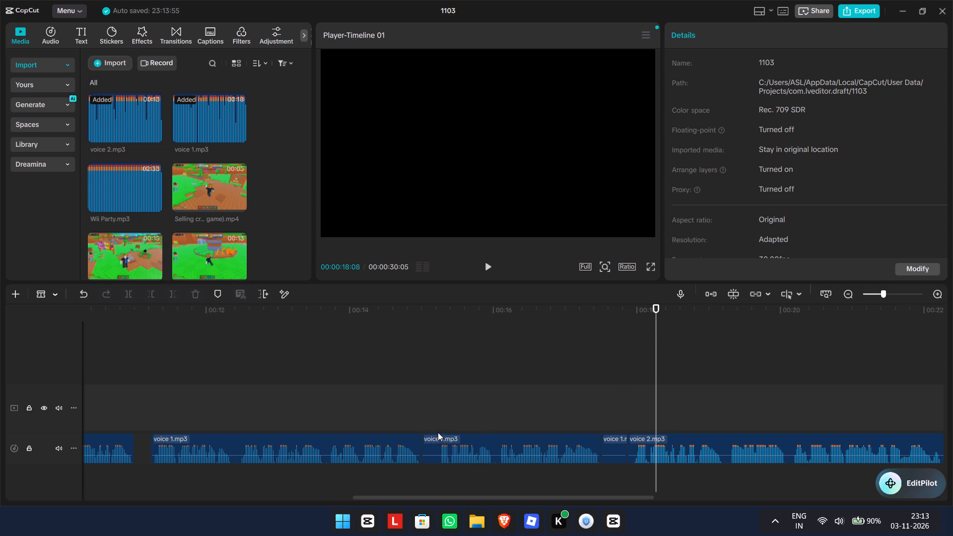
click(438, 440)
click(230, 446)
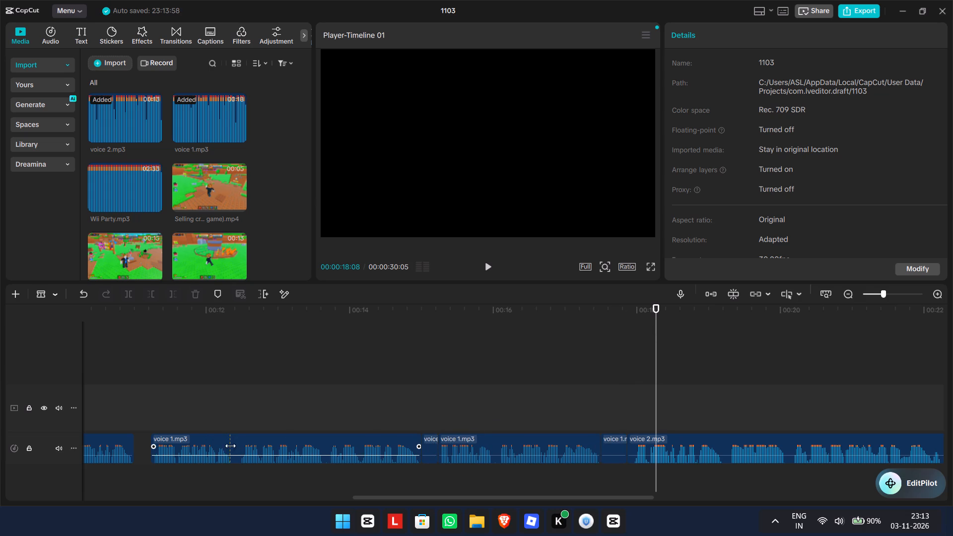
click(239, 446)
Delete the silent voice 1 pieces at about 12.4, 17.5 and 15 seconds, leaving the gaps open.
key(a)
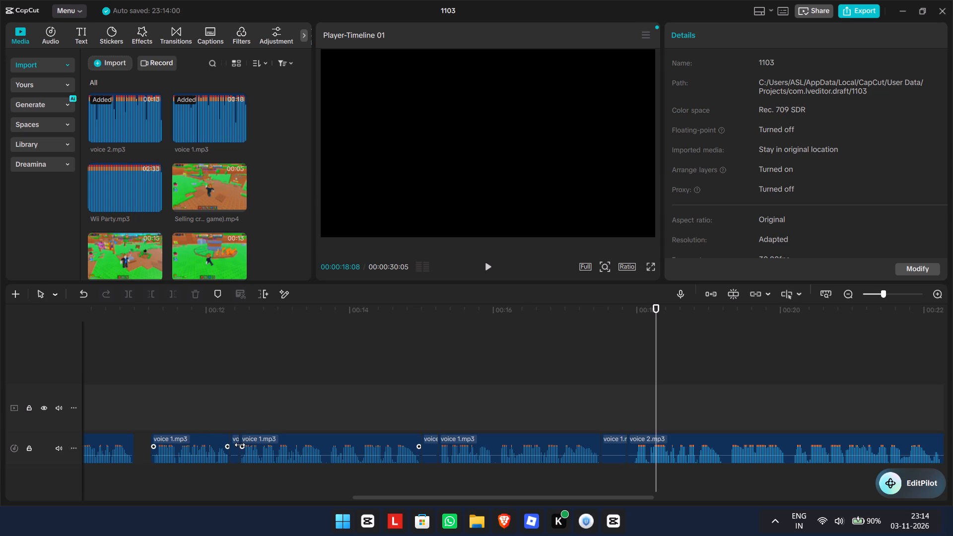
click(234, 443)
click(198, 294)
click(613, 439)
click(199, 299)
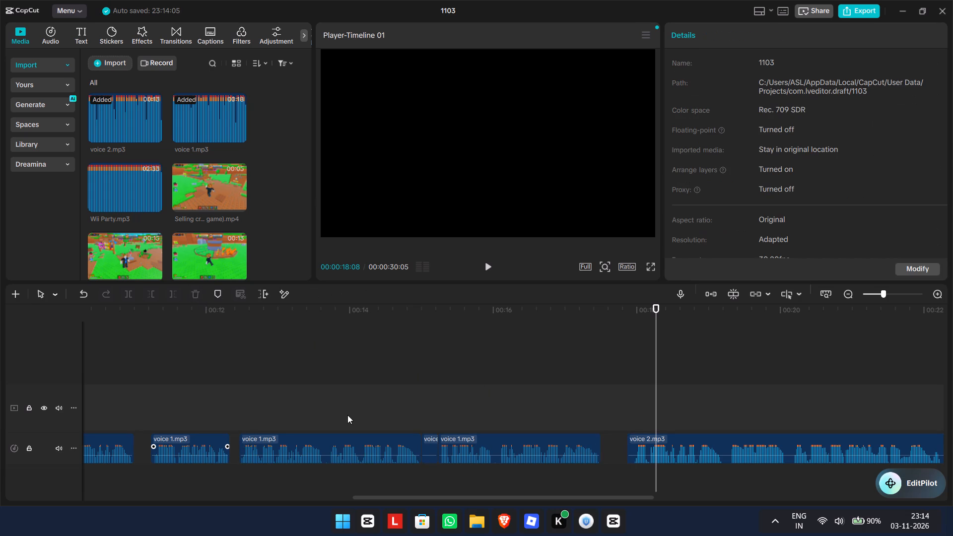
click(432, 442)
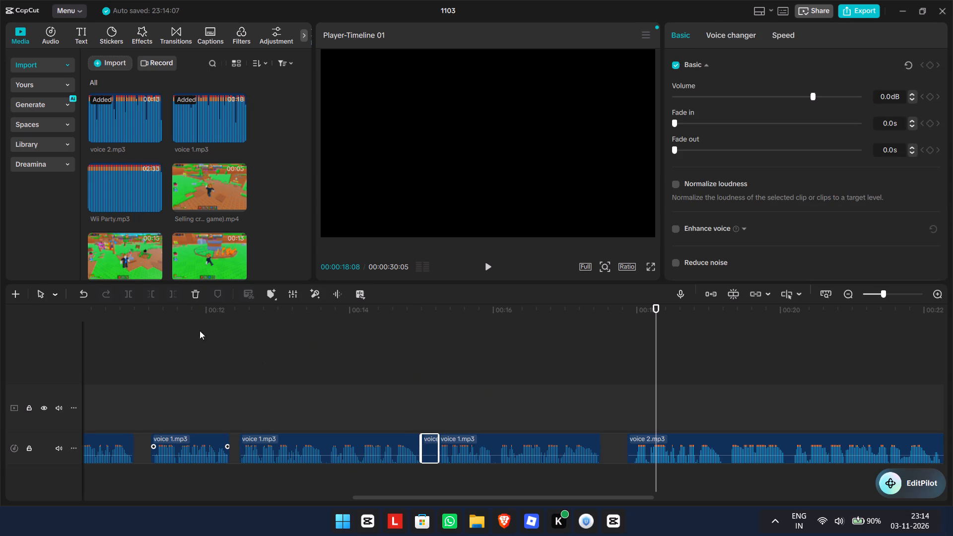
click(195, 294)
Split voice 2 on both sides of its silent gaps near 22.3 and 19.3 seconds.
scroll(374, 390, down, 1)
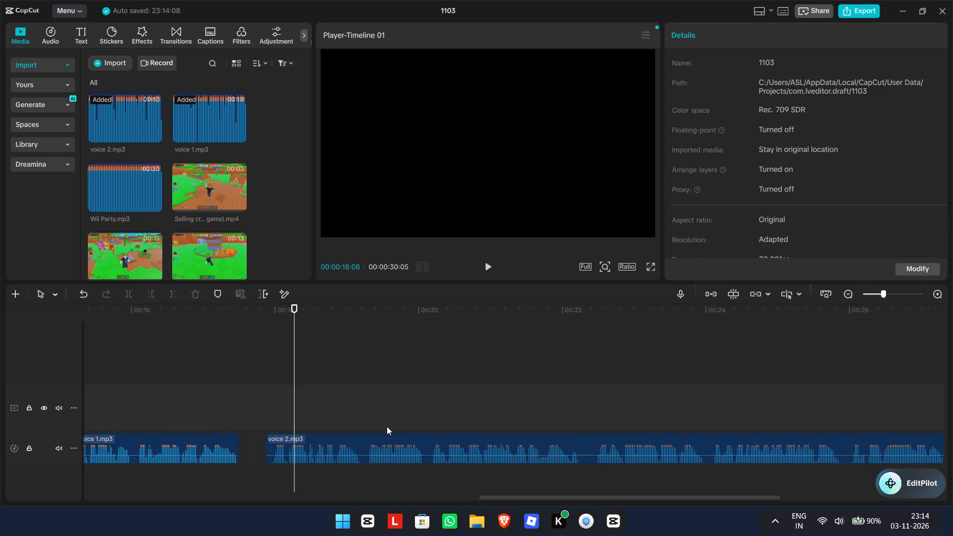
scroll(387, 426, down, 1)
key(v)
key(b)
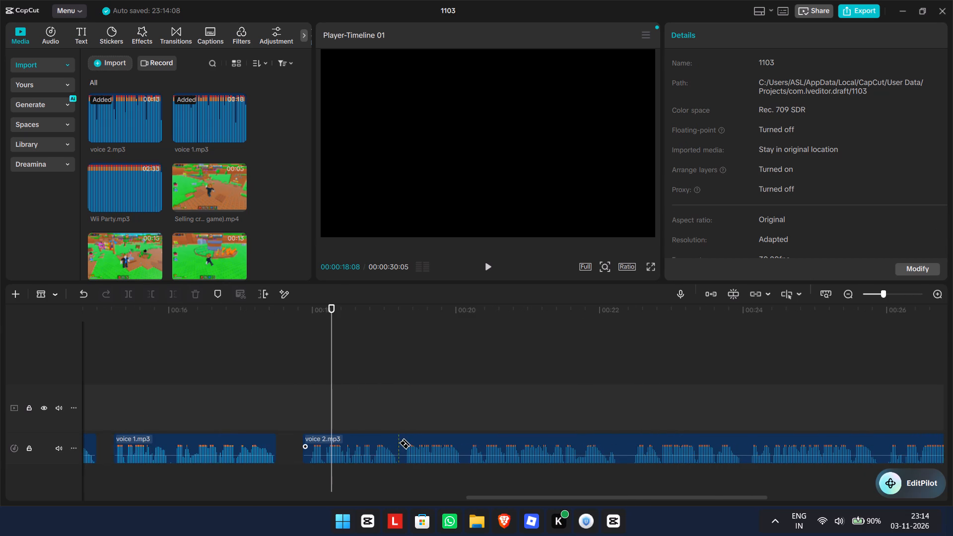
click(615, 444)
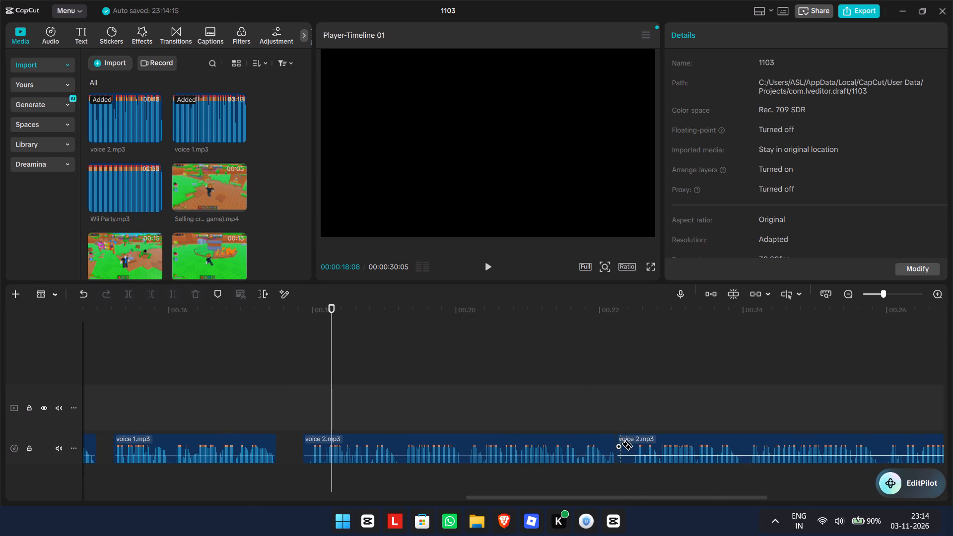
click(633, 442)
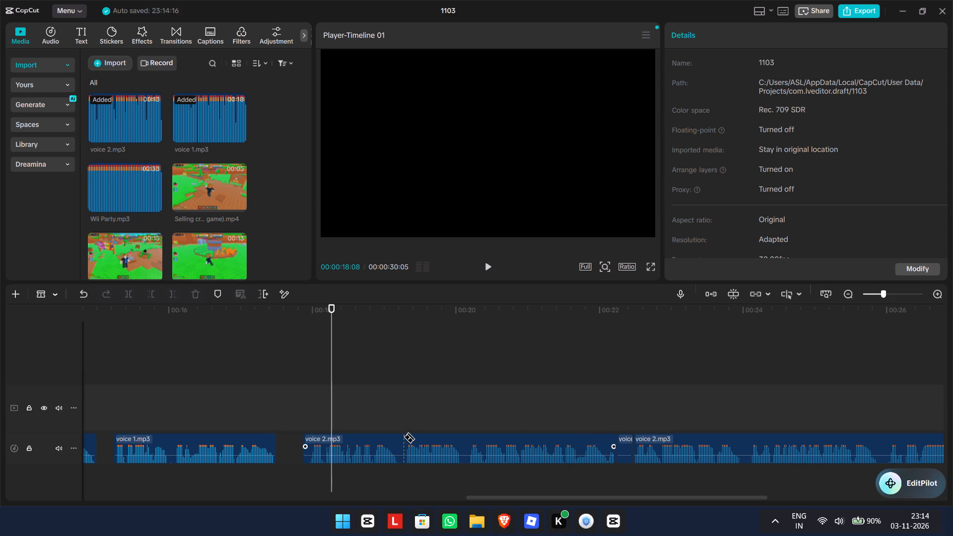
click(399, 437)
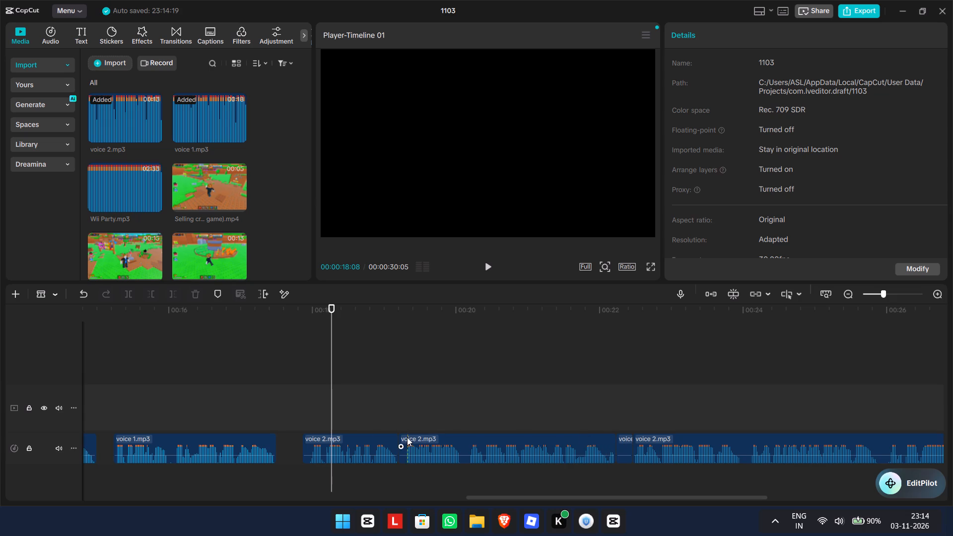
click(407, 437)
Delete the silent voice 2 pieces at about 19.3 and 22.3 seconds, leaving the gaps open.
key(a)
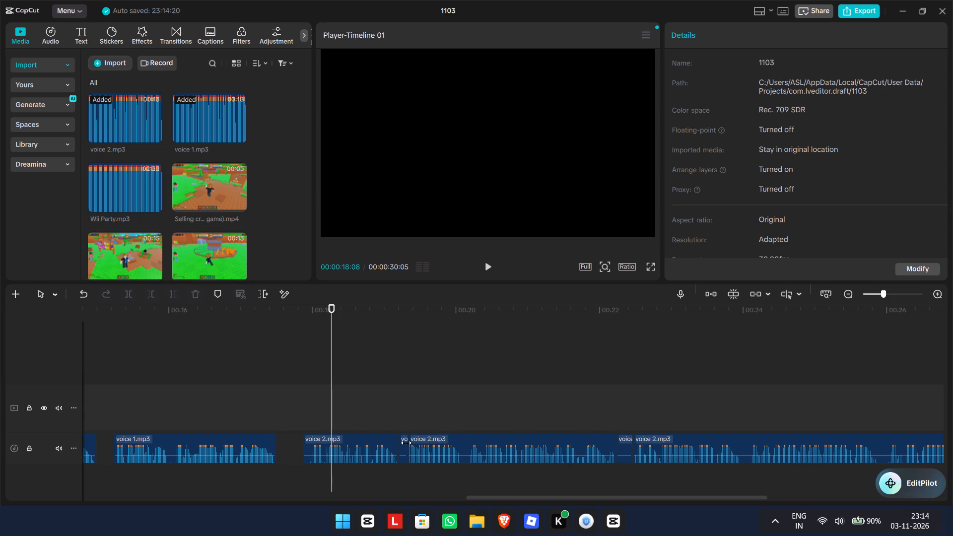
click(406, 443)
click(191, 286)
click(204, 291)
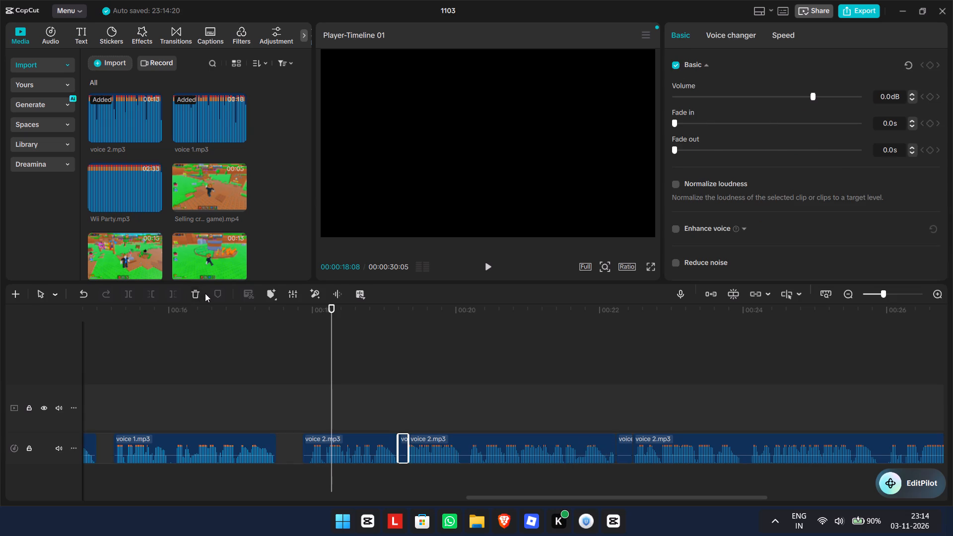
click(201, 293)
click(620, 443)
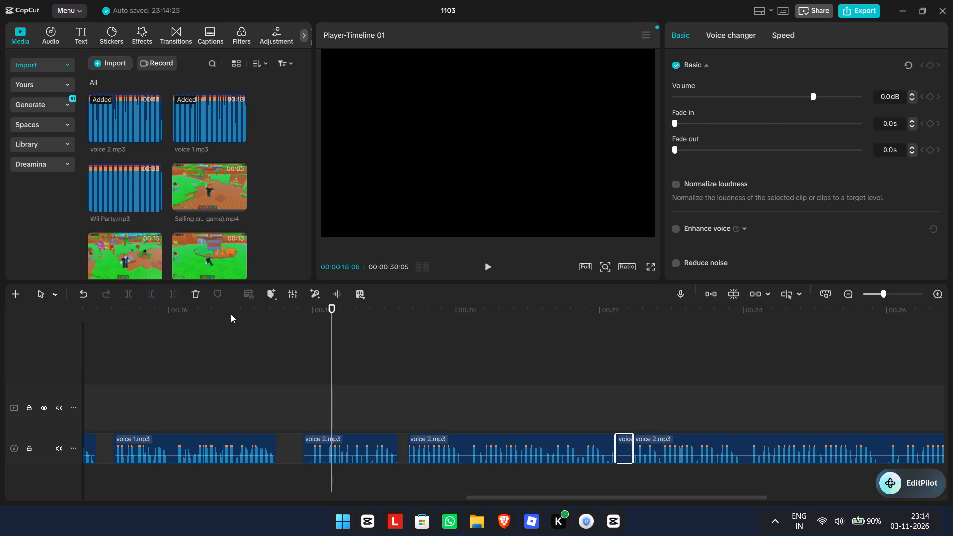
click(197, 293)
Split voice 2 on both sides of its silent gaps near 27.5, 25.9 and 24 seconds.
scroll(272, 325, left, 2)
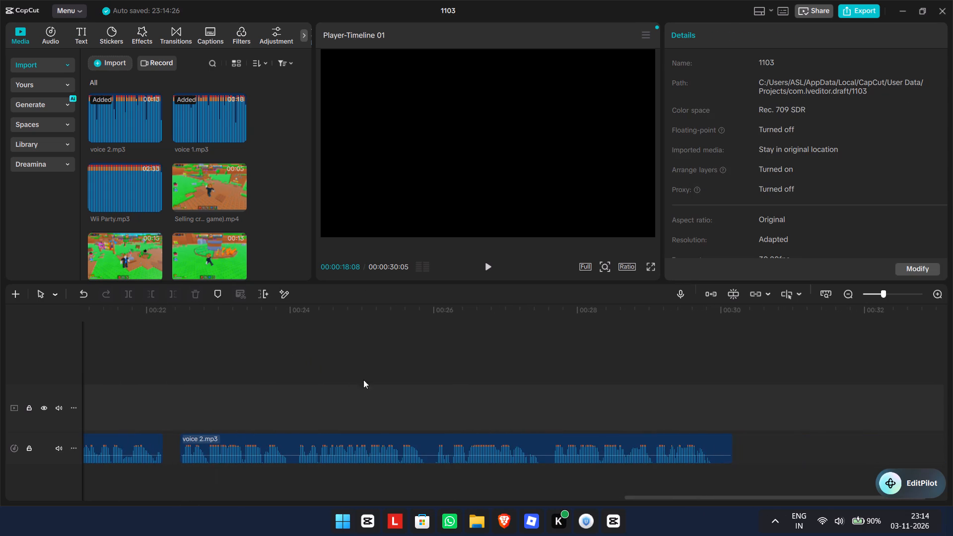
key(b)
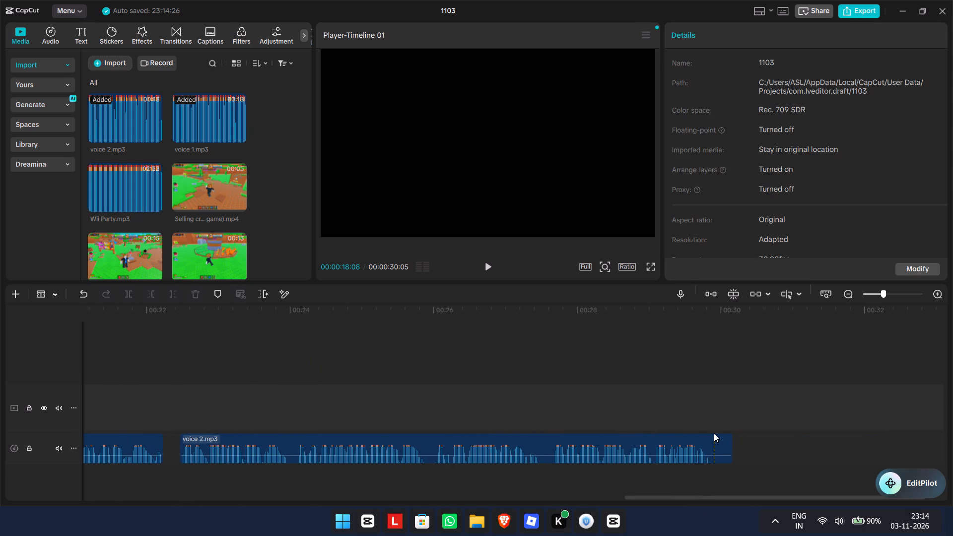
click(714, 433)
click(540, 442)
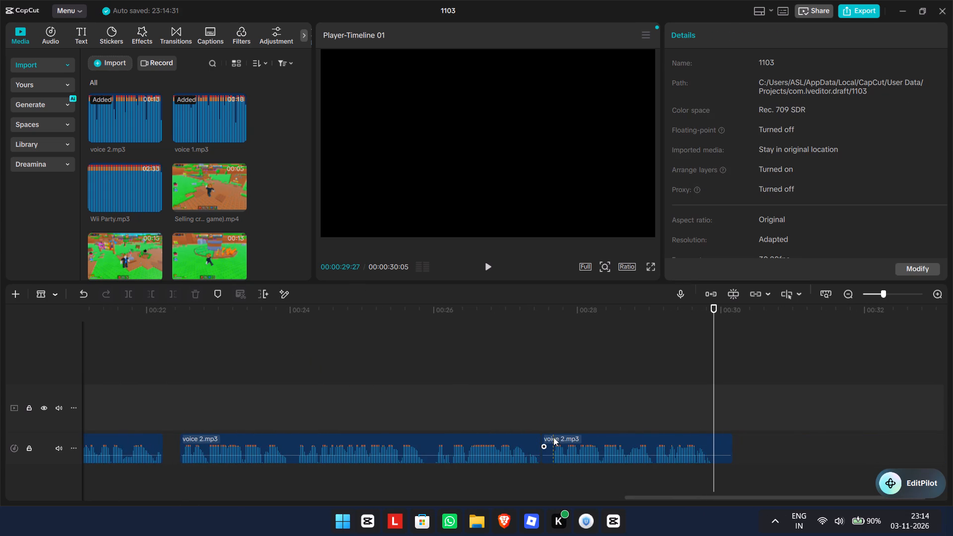
click(553, 437)
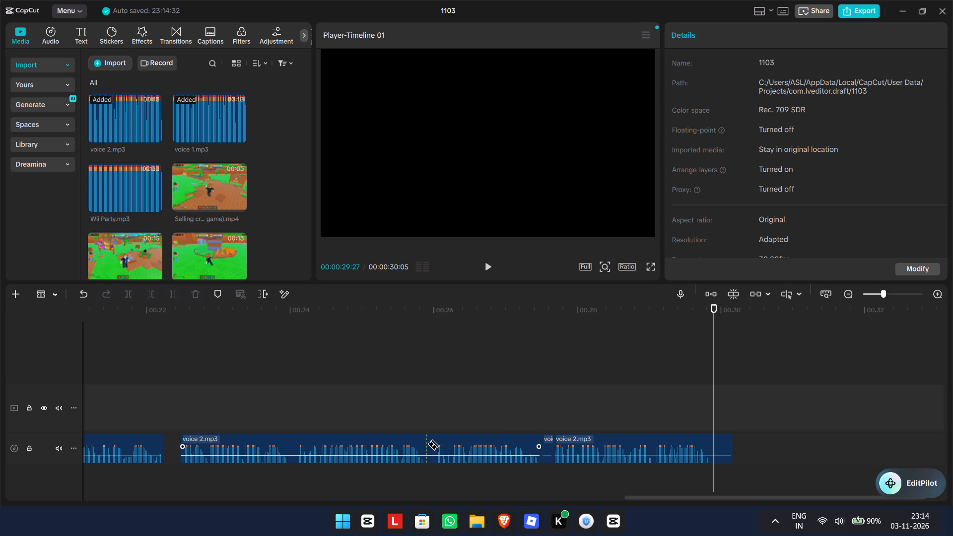
click(425, 444)
click(433, 440)
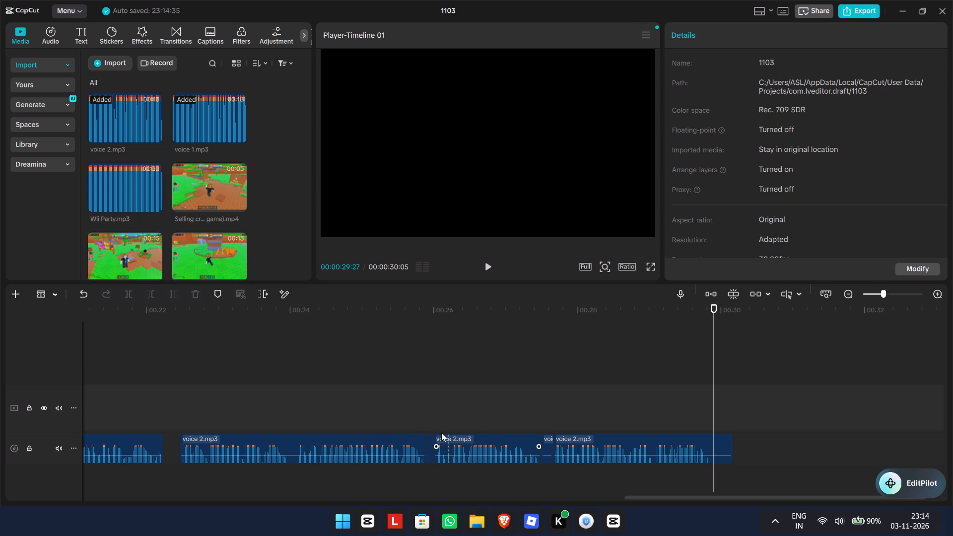
click(286, 446)
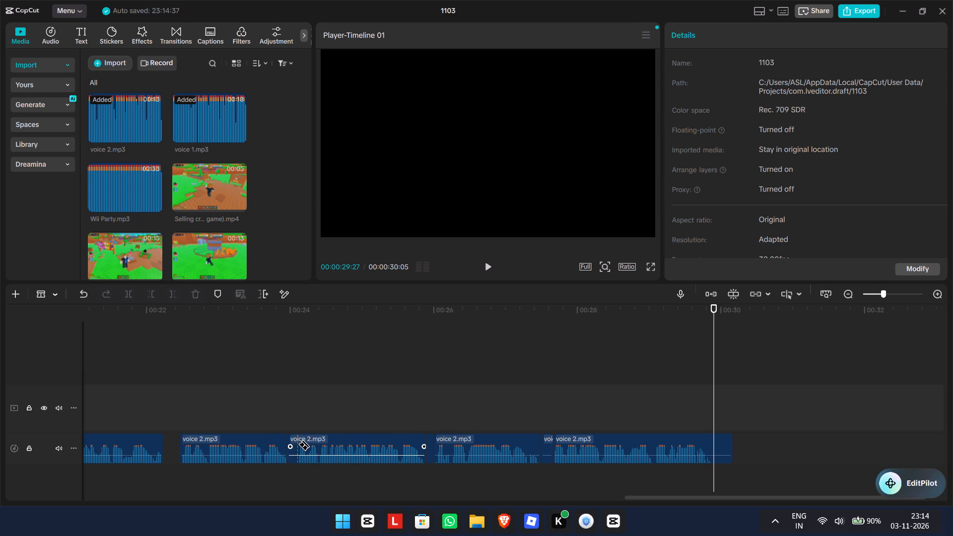
click(298, 444)
Delete the silent voice 2 pieces at about 24 and 25.9 seconds.
key(a)
click(292, 440)
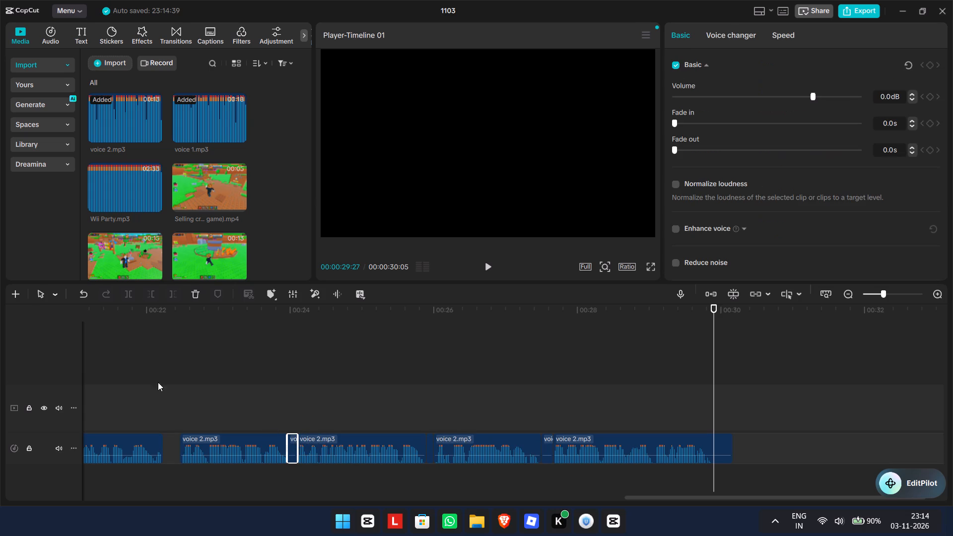
click(194, 292)
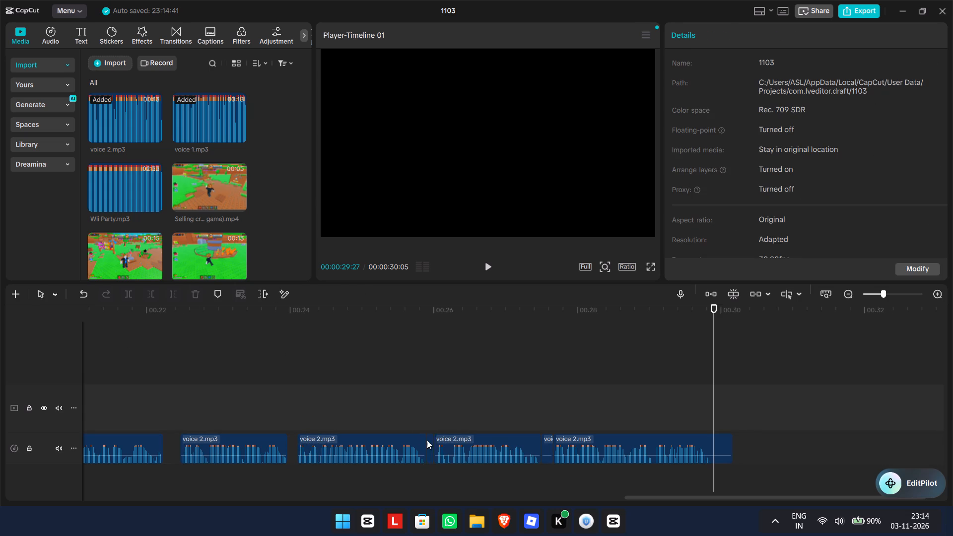
click(428, 440)
click(189, 293)
Trim the silent tail off the last voice 2 clip at 00:00:29:27.
click(719, 440)
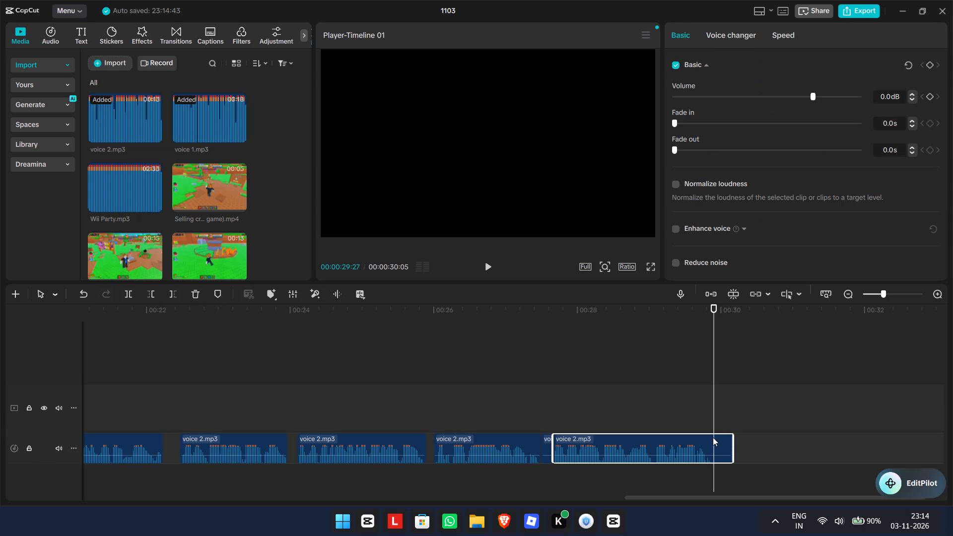
click(713, 402)
click(169, 291)
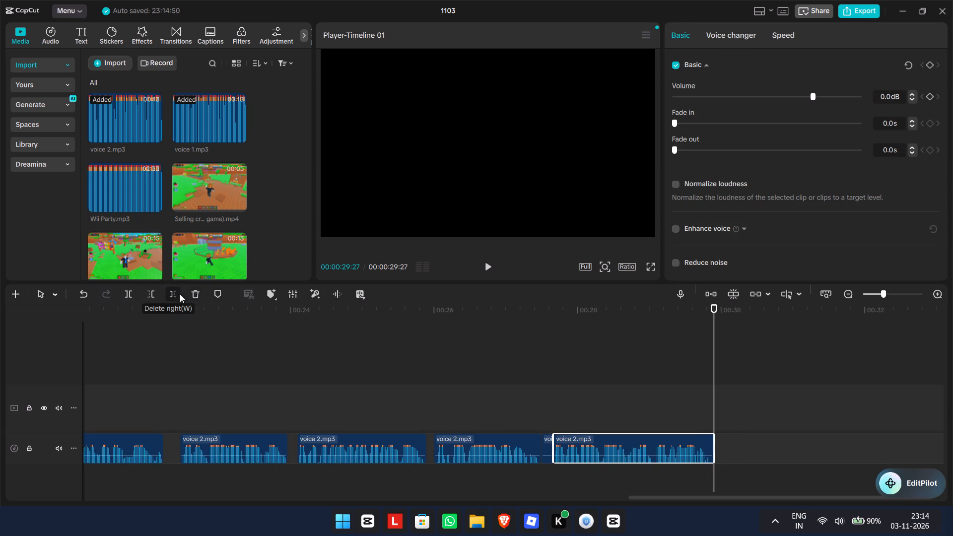
Delete the silent voice 2 piece at about 27.5 seconds.
drag(716, 360, 588, 340)
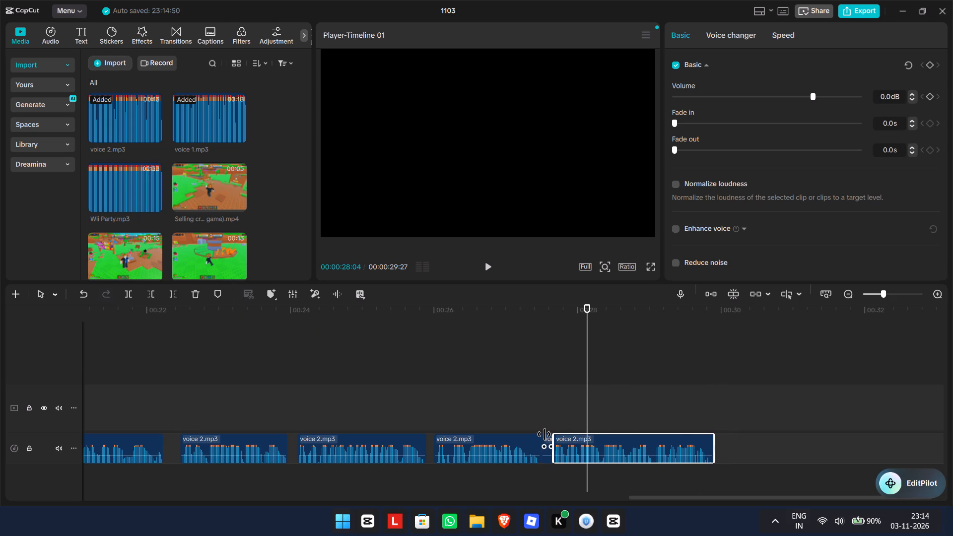
click(545, 435)
click(201, 288)
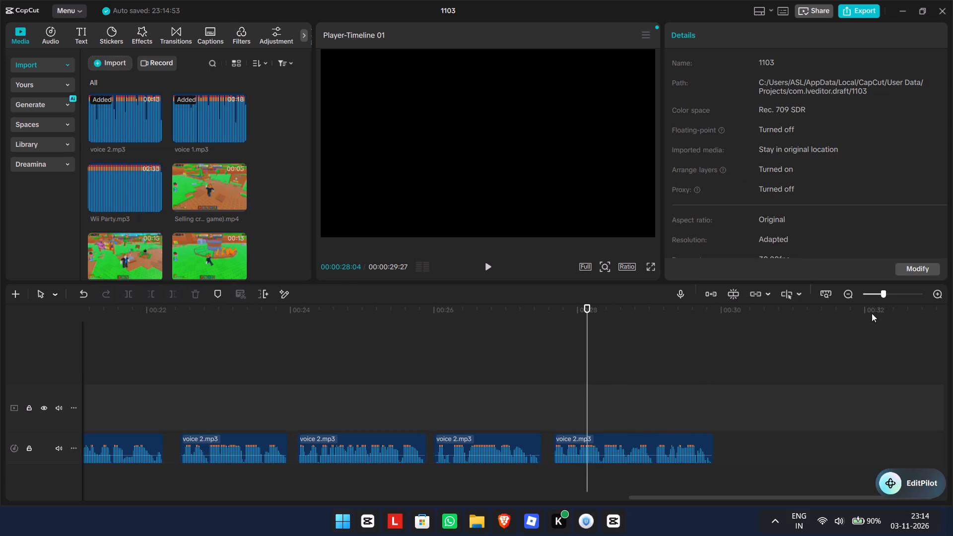
Select all voice clips and shift them together about 0.3 seconds later on the timeline.
drag(880, 298, 874, 298)
drag(884, 295, 868, 295)
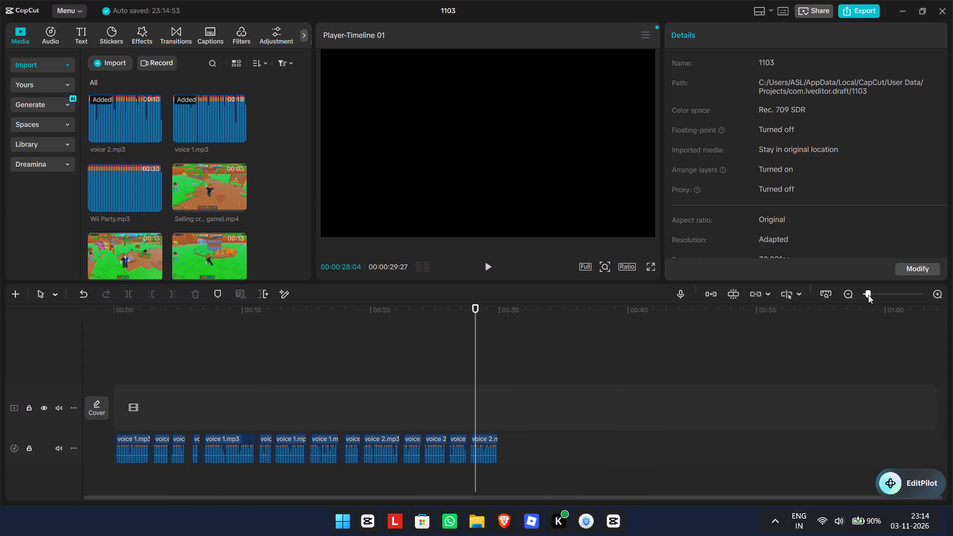
drag(524, 455, 20, 440)
drag(255, 453, 219, 446)
drag(138, 440, 158, 443)
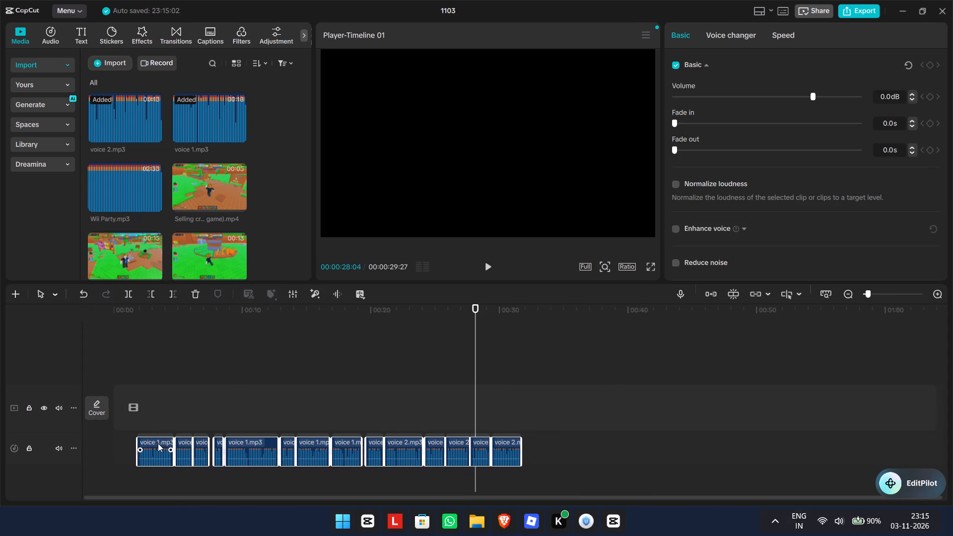
drag(158, 443, 143, 440)
click(700, 435)
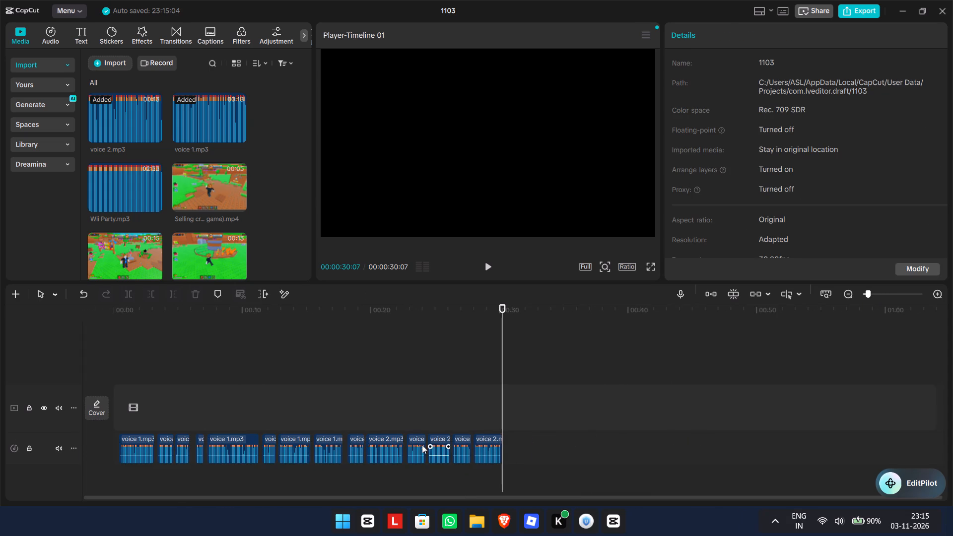
Move the first voice 1 clip to the timeline start and place the second one directly against its end.
scroll(395, 450, right, 1)
drag(894, 293, 879, 295)
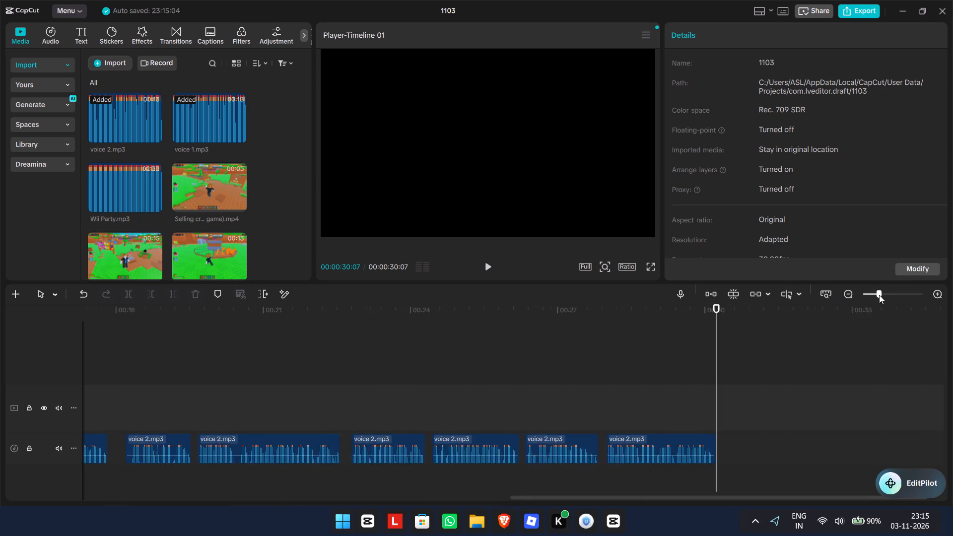
drag(879, 295, 877, 295)
scroll(463, 457, right, 6)
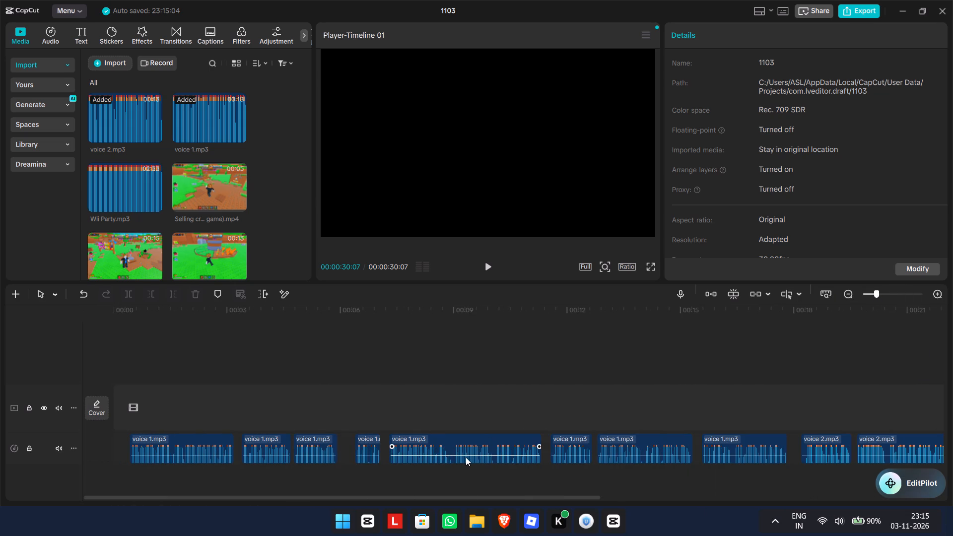
scroll(466, 457, right, 4)
drag(173, 446, 145, 447)
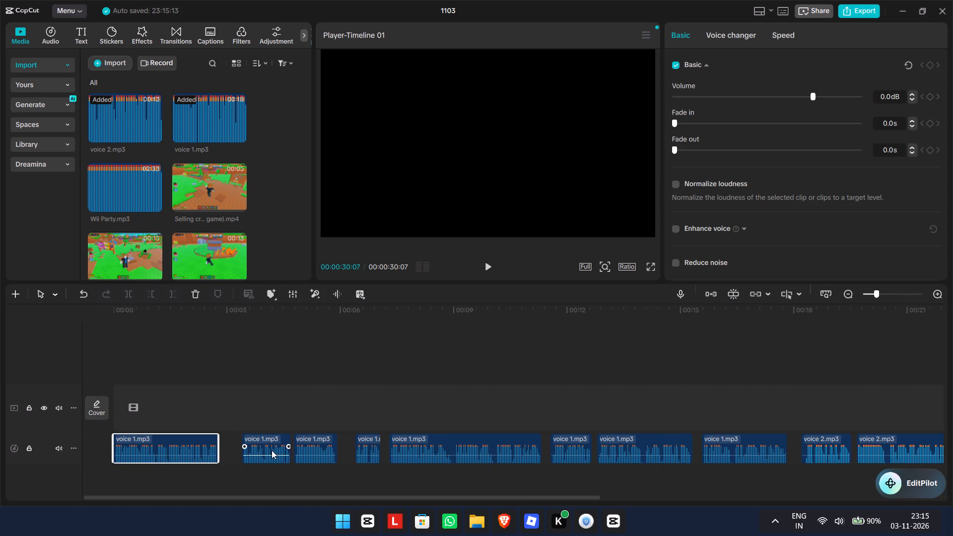
drag(263, 445, 237, 449)
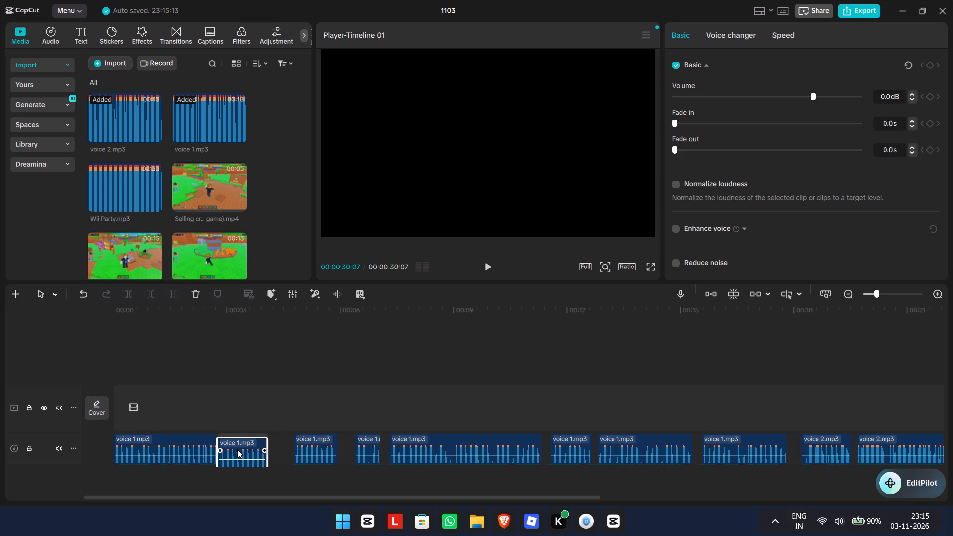
drag(237, 449, 239, 449)
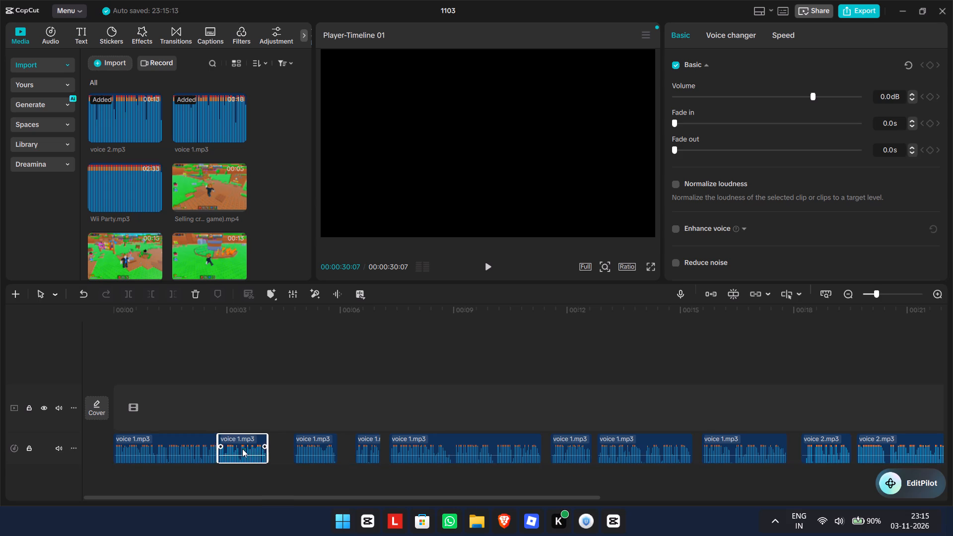
Move the third, fourth and fifth voice 1 clips earlier so each starts directly at the end of the preceding clip.
drag(312, 446, 283, 452)
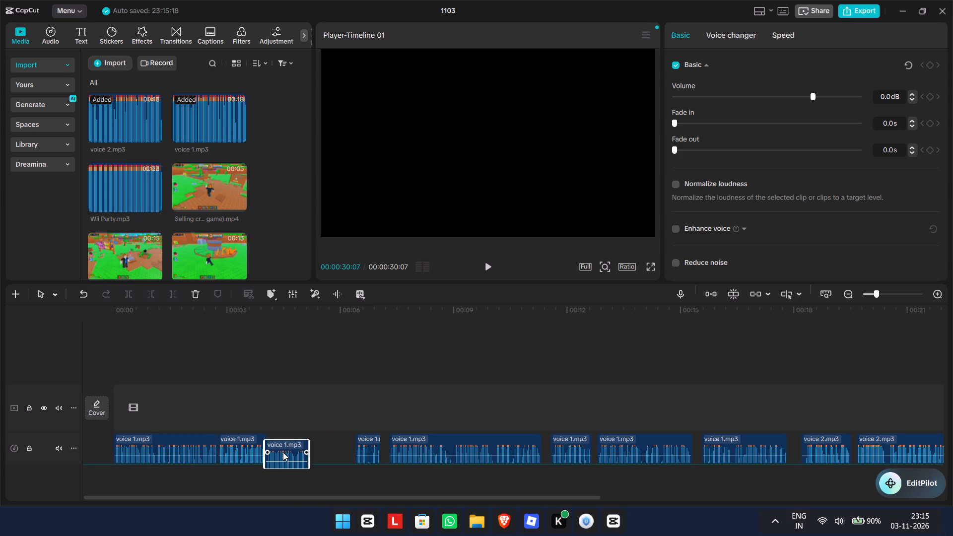
drag(283, 452, 285, 452)
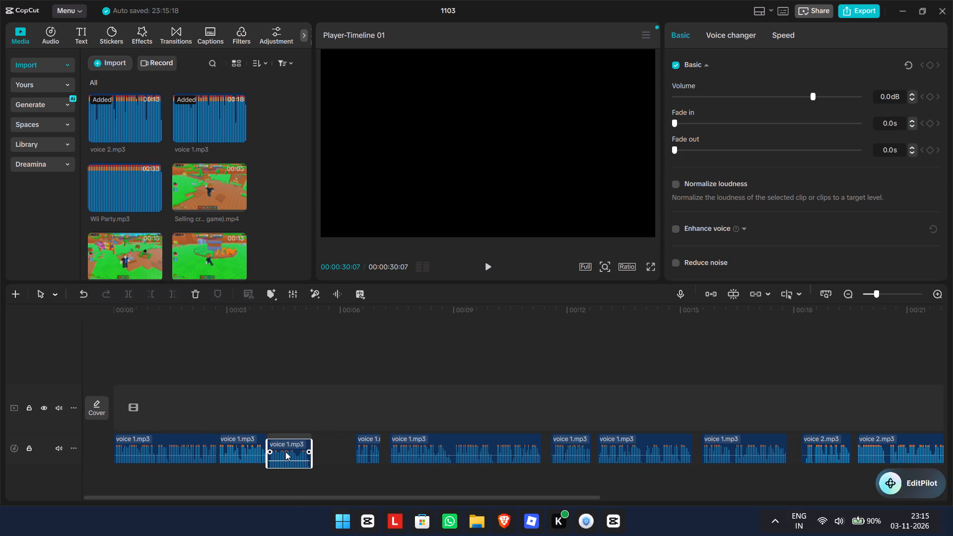
drag(285, 452, 285, 452)
drag(366, 444, 331, 445)
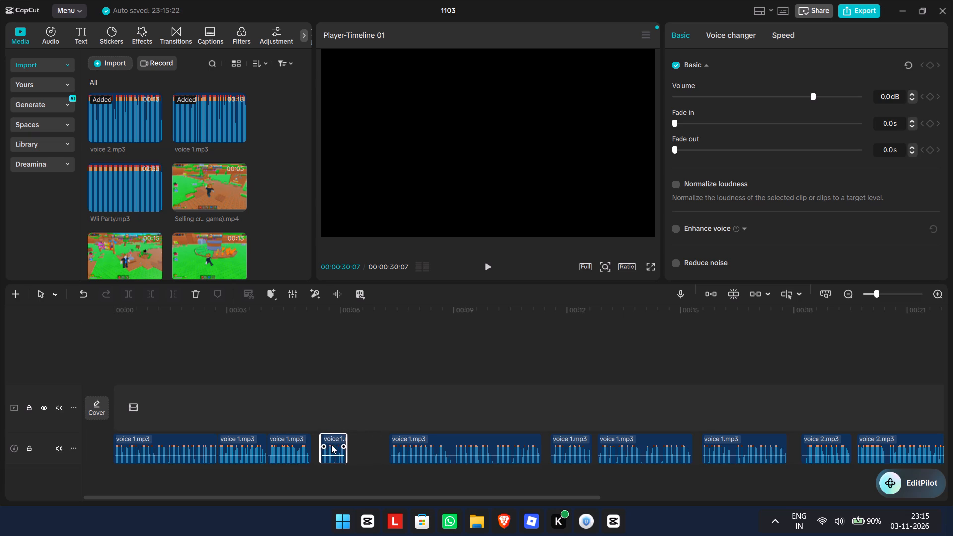
drag(331, 445, 320, 451)
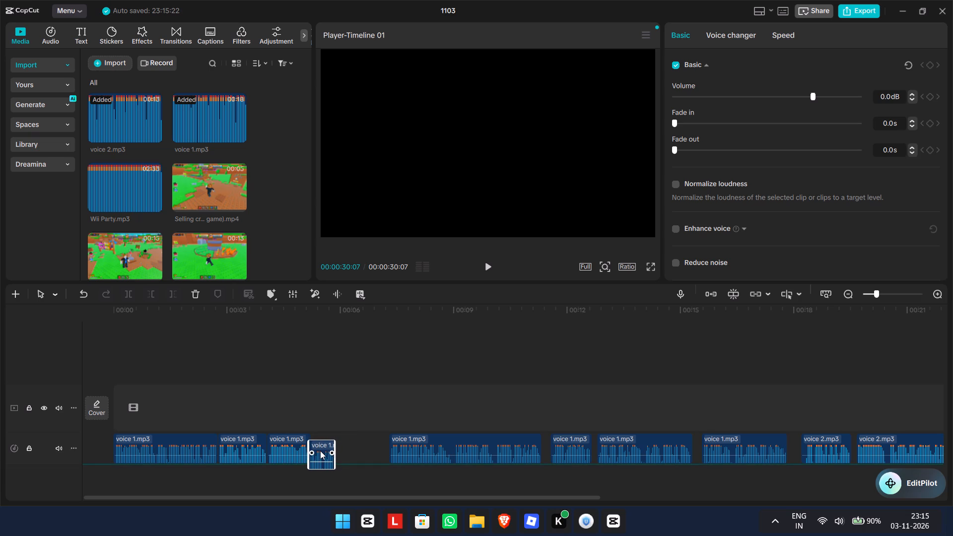
drag(320, 451, 322, 450)
drag(455, 448, 403, 459)
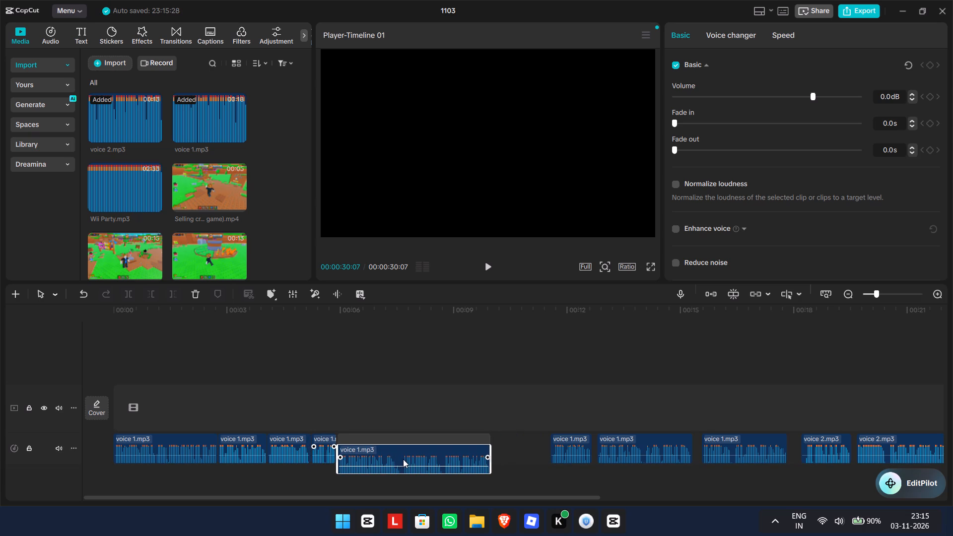
drag(403, 459, 402, 457)
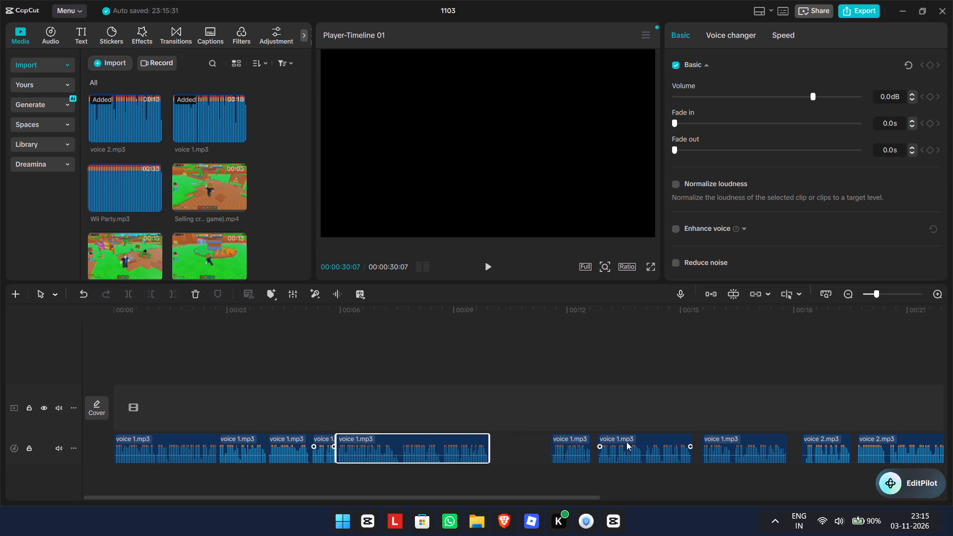
Close the gaps before the sixth, seventh and eighth voice 1 clips by placing each directly against the preceding clip's end.
drag(568, 438, 506, 454)
drag(639, 439, 571, 461)
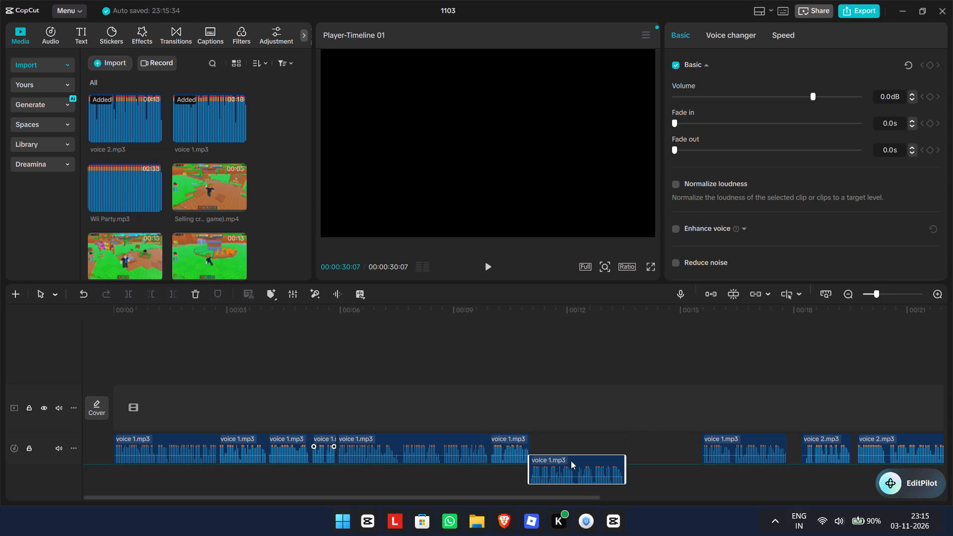
drag(571, 461, 572, 461)
drag(752, 443, 685, 466)
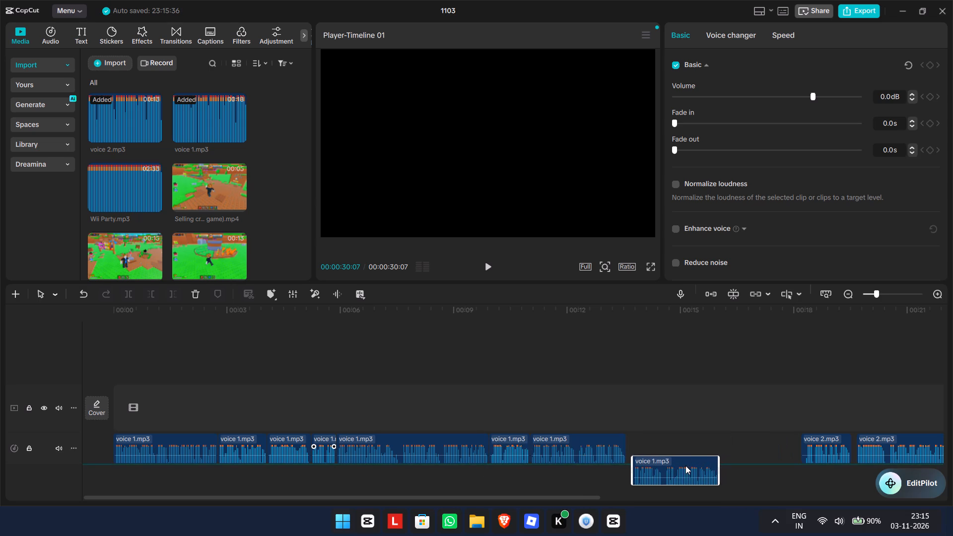
drag(685, 466, 676, 457)
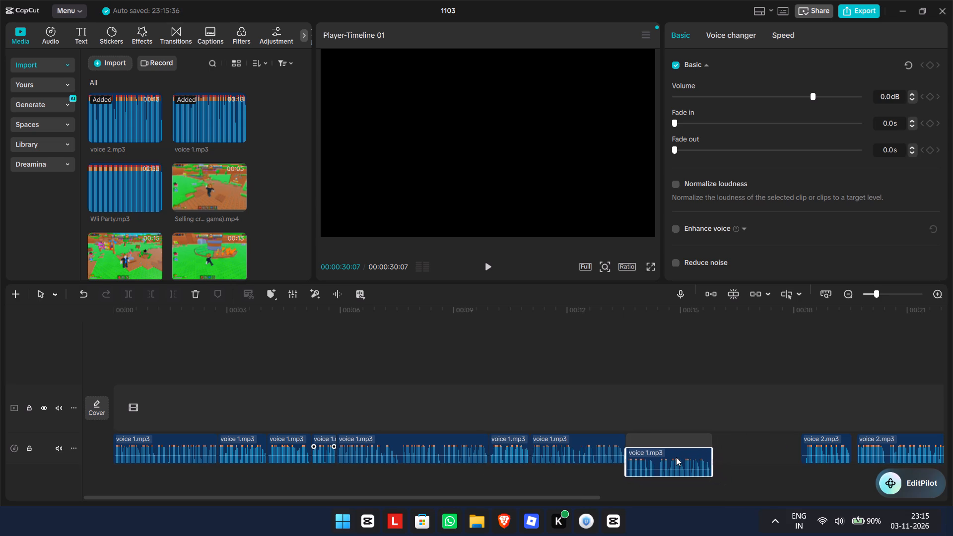
drag(676, 457, 676, 457)
Place the first voice 2 clip against the end of the last voice 1 clip and the second voice 2 clip directly behind it.
scroll(764, 453, left, 1)
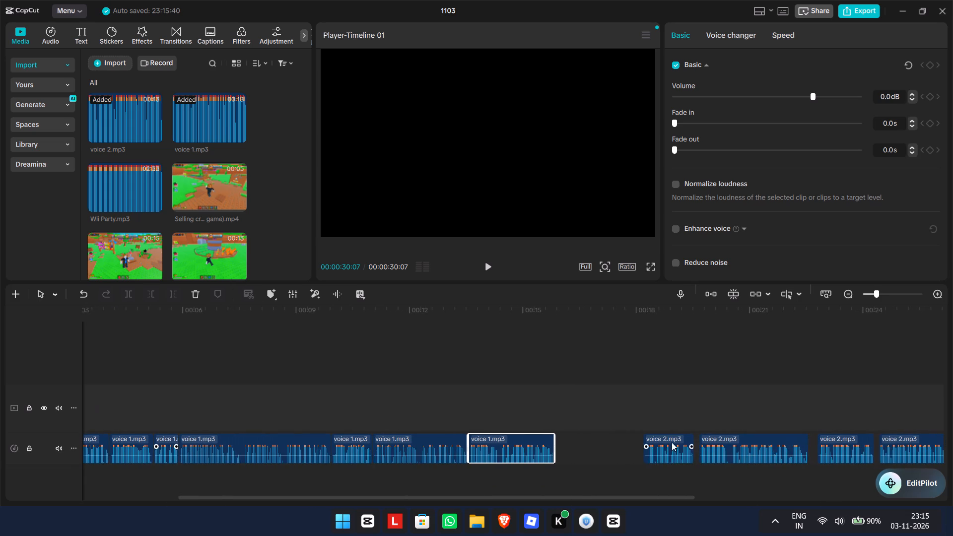
drag(669, 442, 579, 457)
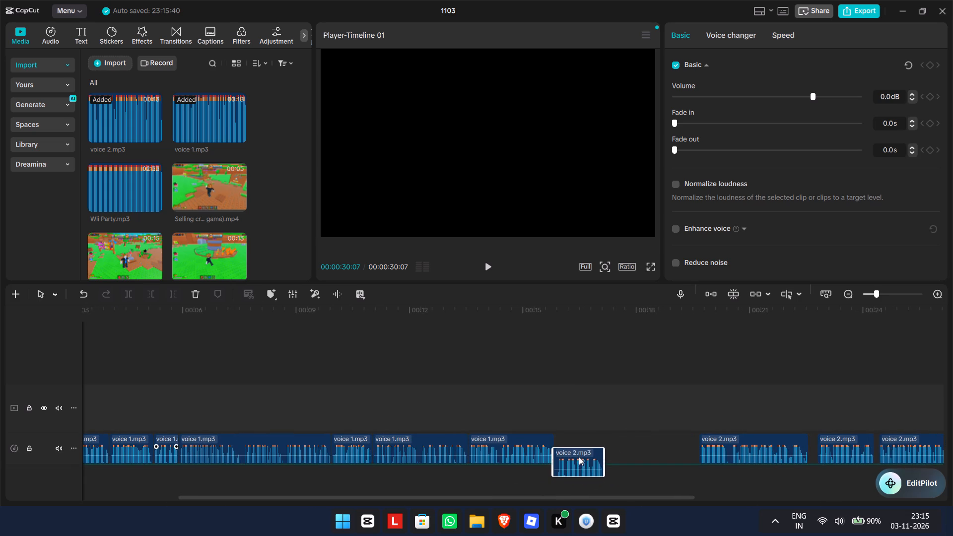
drag(579, 457, 580, 457)
drag(748, 444, 726, 446)
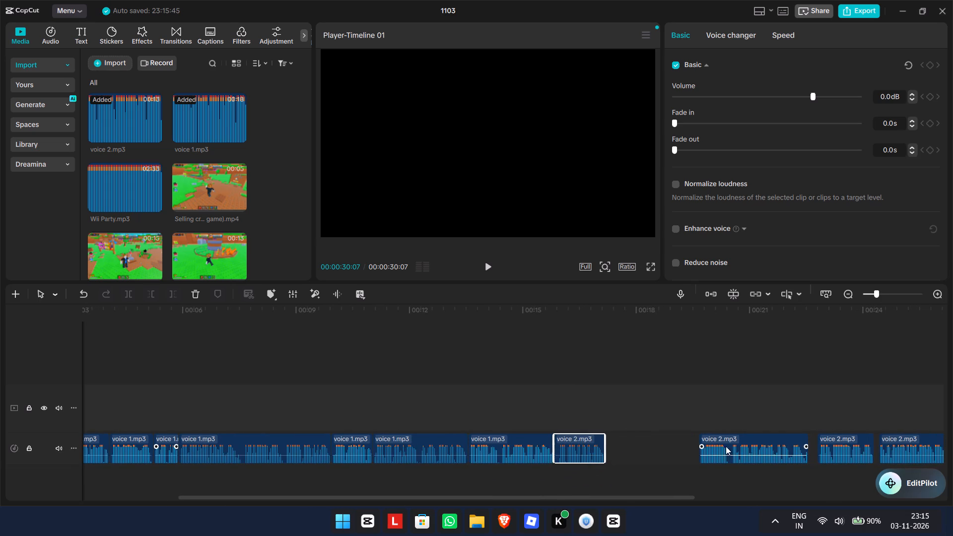
drag(726, 446, 653, 458)
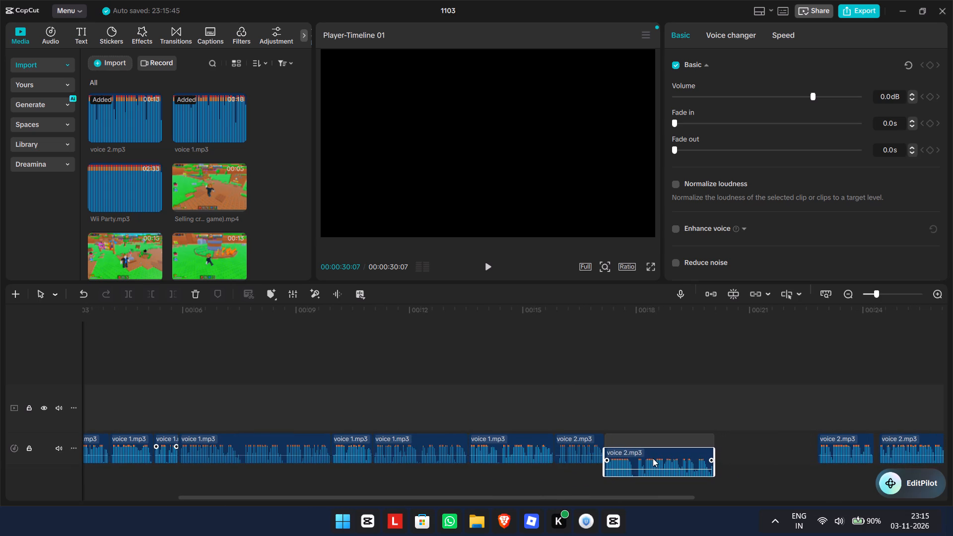
drag(653, 458, 653, 458)
Move the remaining four voice 2 clips earlier so each one directly follows the preceding clip without a gap.
scroll(708, 456, left, 1)
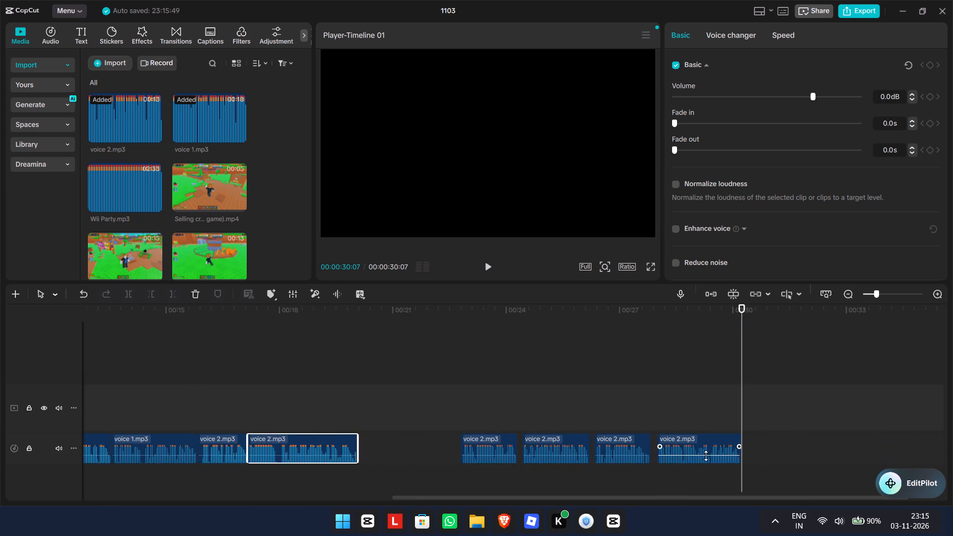
scroll(706, 456, left, 1)
drag(493, 447, 399, 453)
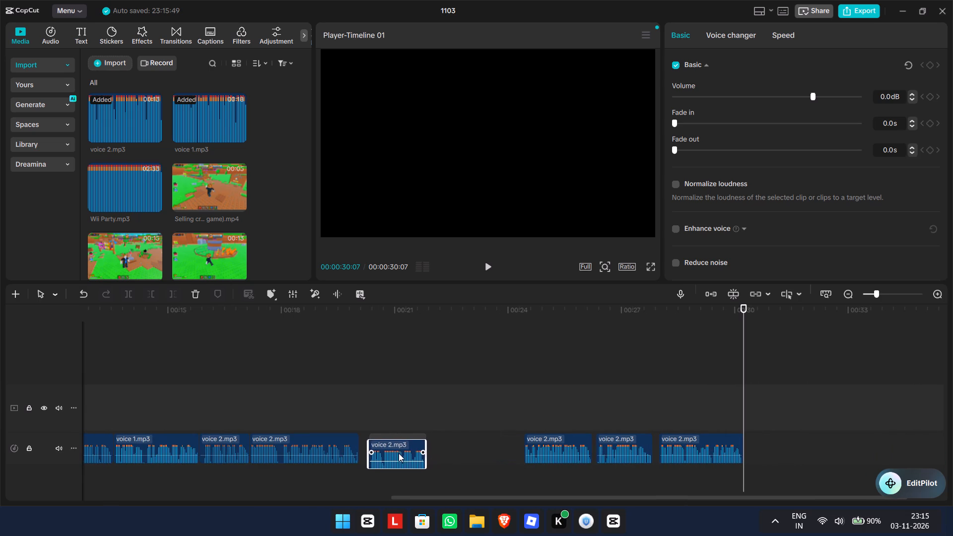
drag(399, 453, 390, 452)
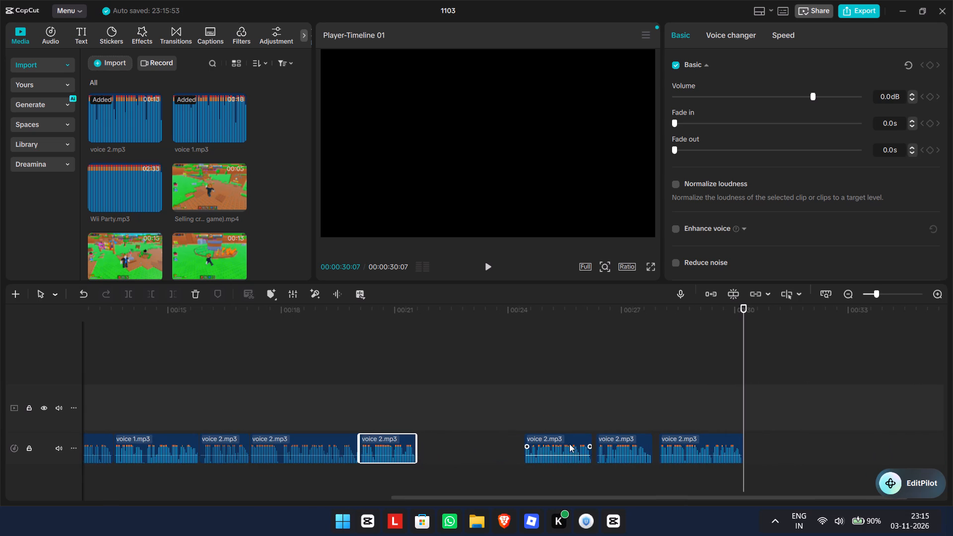
drag(569, 443, 461, 452)
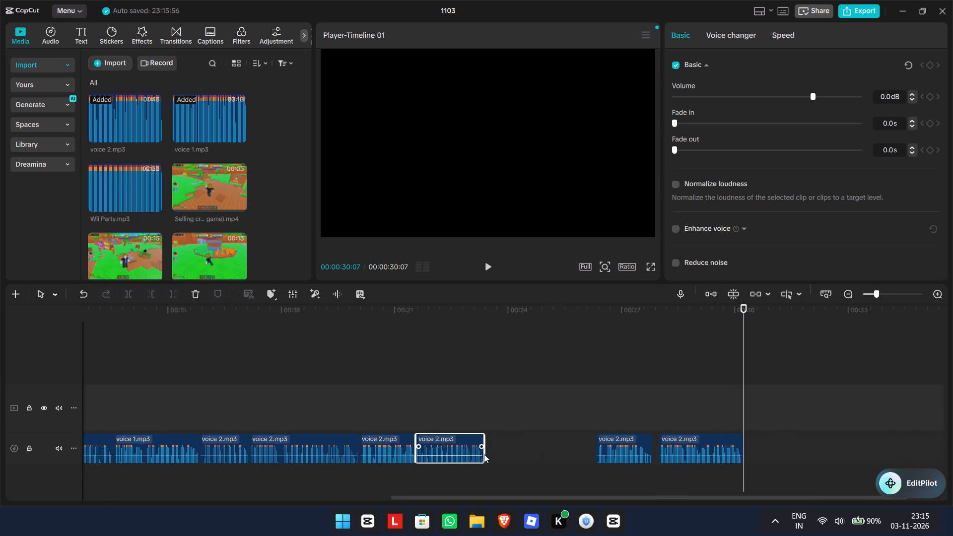
drag(613, 443, 501, 455)
drag(698, 442, 577, 456)
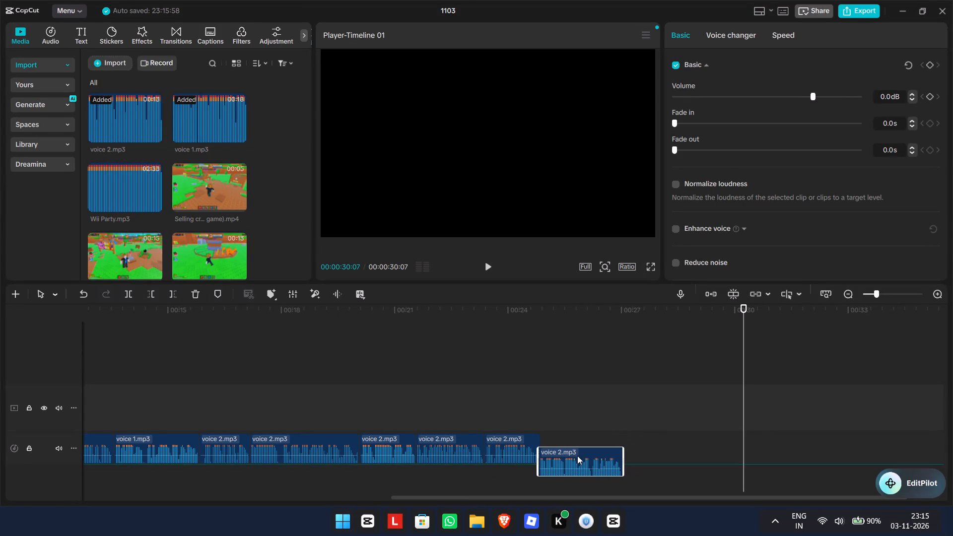
drag(577, 456, 580, 455)
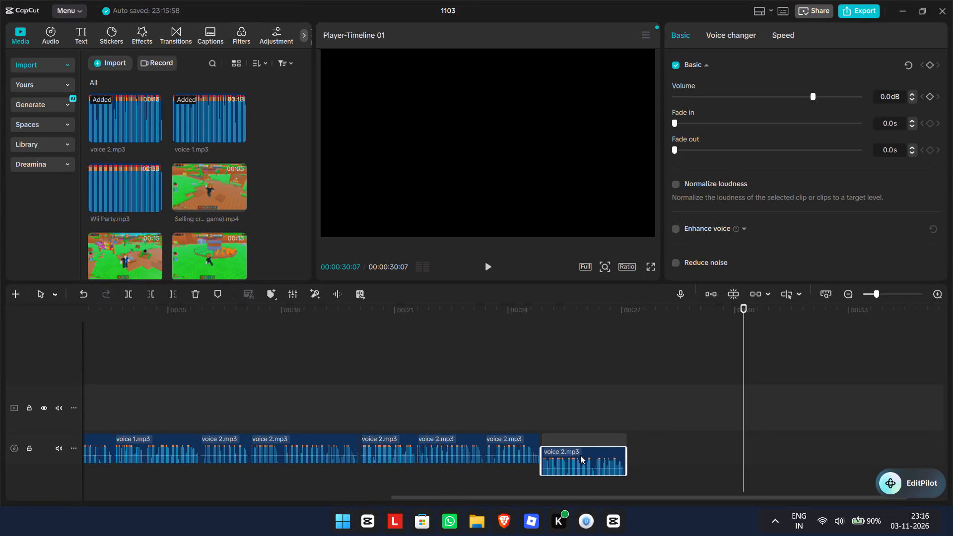
drag(580, 455, 579, 455)
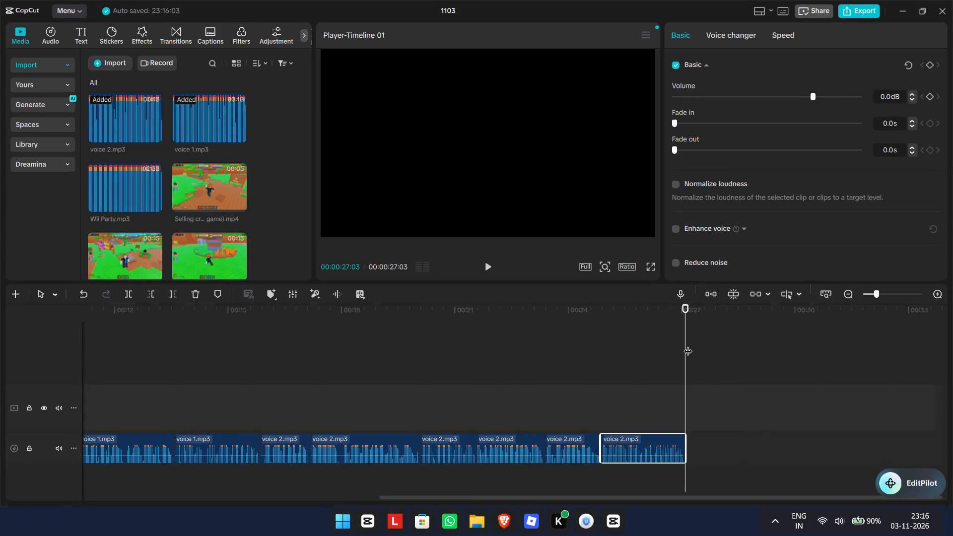
Play the joined voiceover from the timeline start through to its end.
drag(688, 345, 0, 345)
click(497, 271)
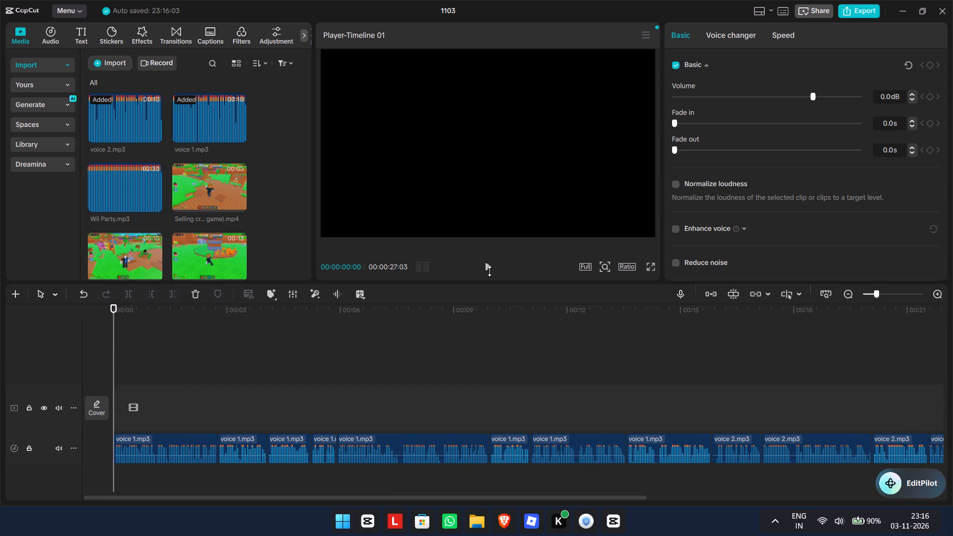
click(486, 270)
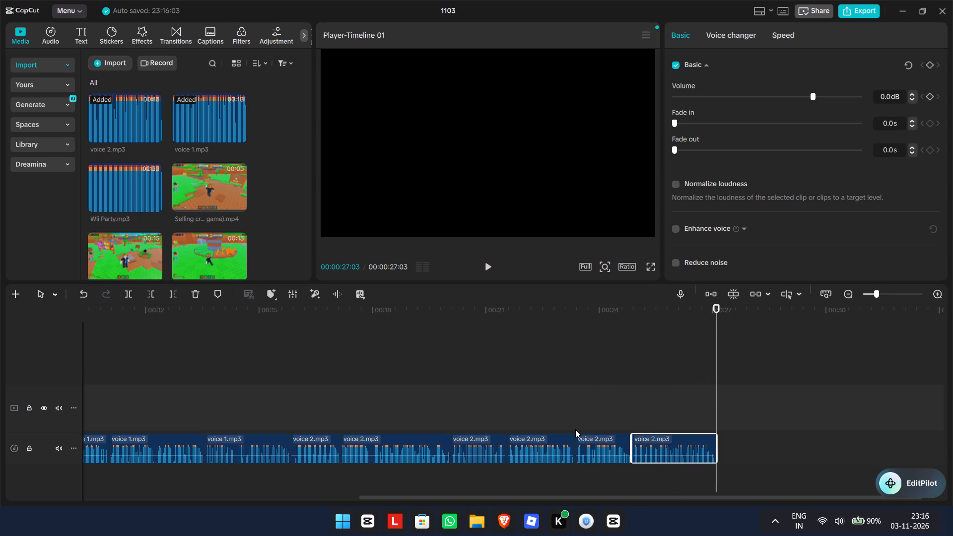
Replay the first voice 1 clip from the timeline start up to the join with the second clip.
drag(718, 344, 0, 424)
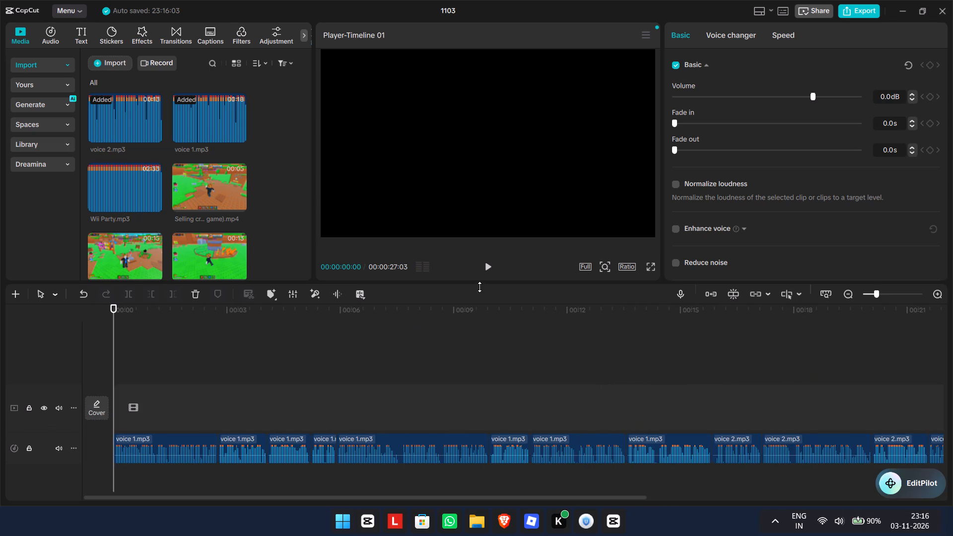
click(482, 278)
click(488, 271)
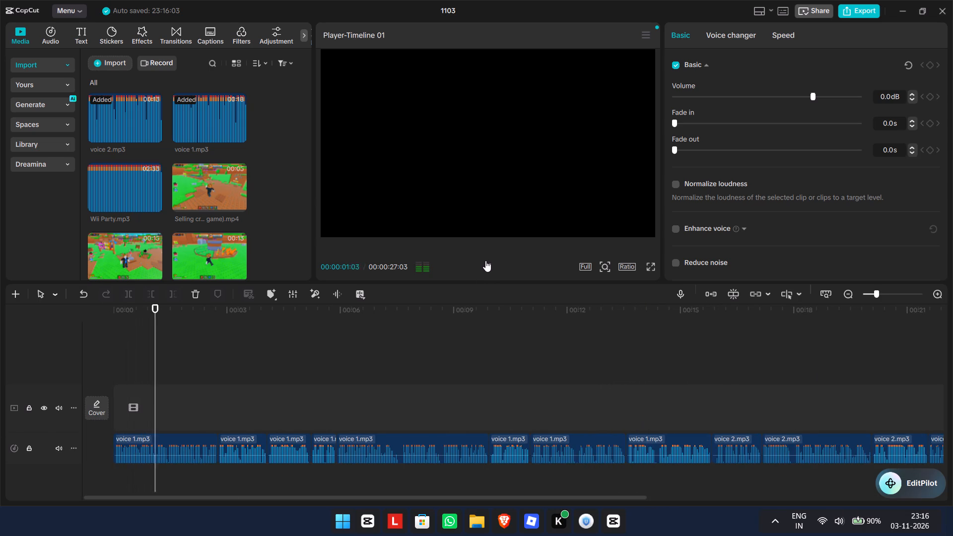
click(485, 262)
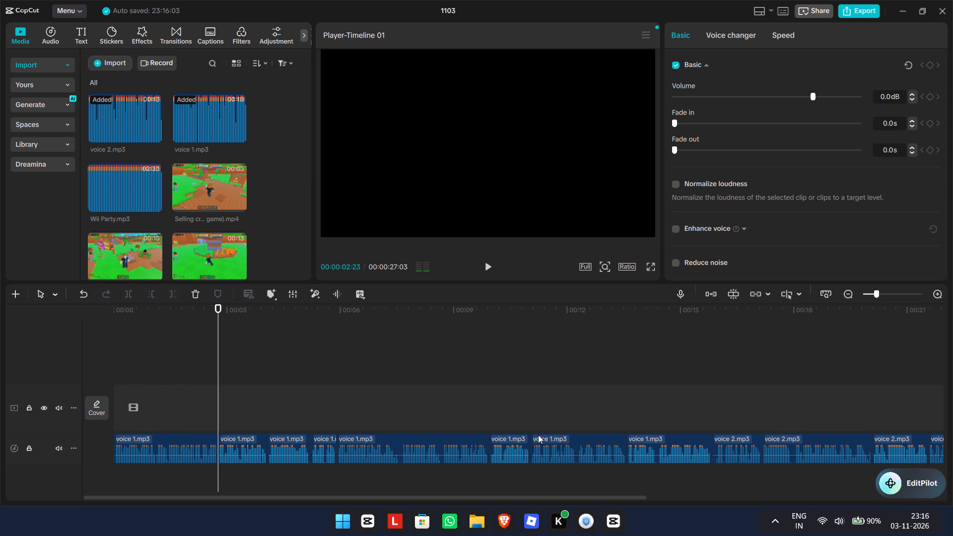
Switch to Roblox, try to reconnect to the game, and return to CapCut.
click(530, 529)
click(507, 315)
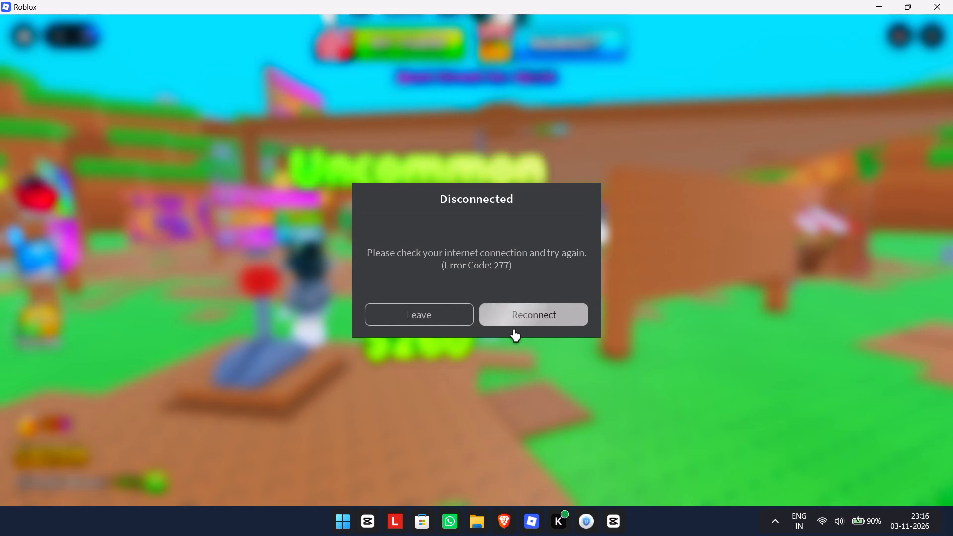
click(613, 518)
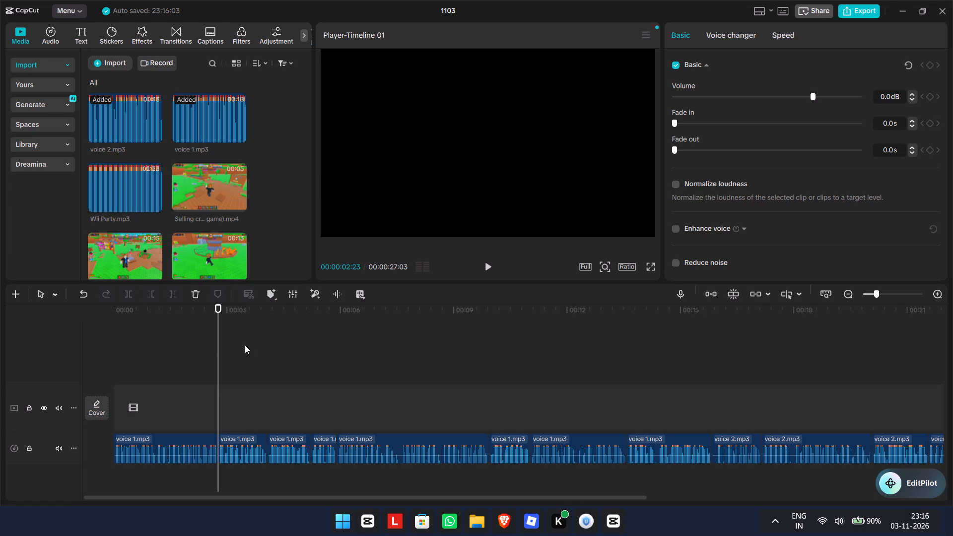
Return the playhead to the timeline start and preview the Selling crops gameplay clip from the imported media.
drag(214, 339, 183, 352)
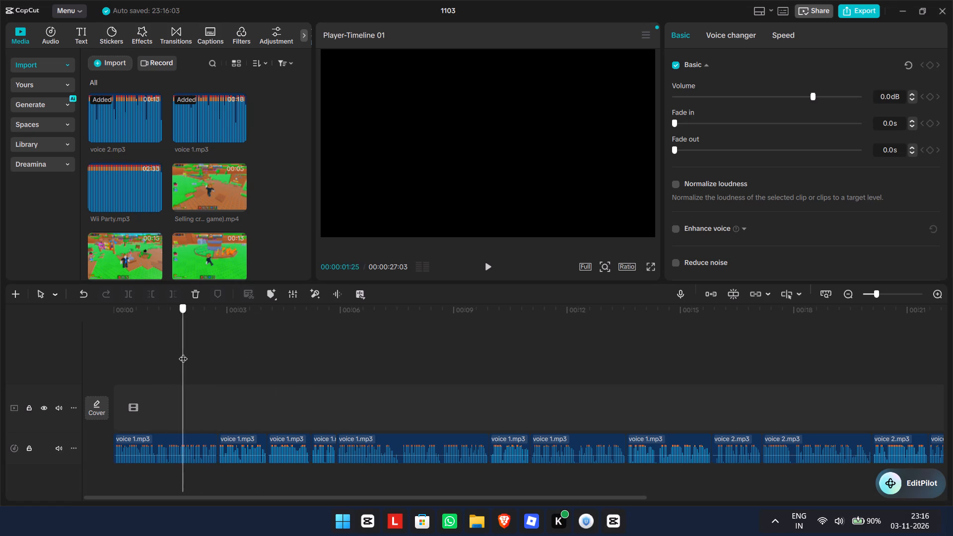
drag(183, 352, 5, 329)
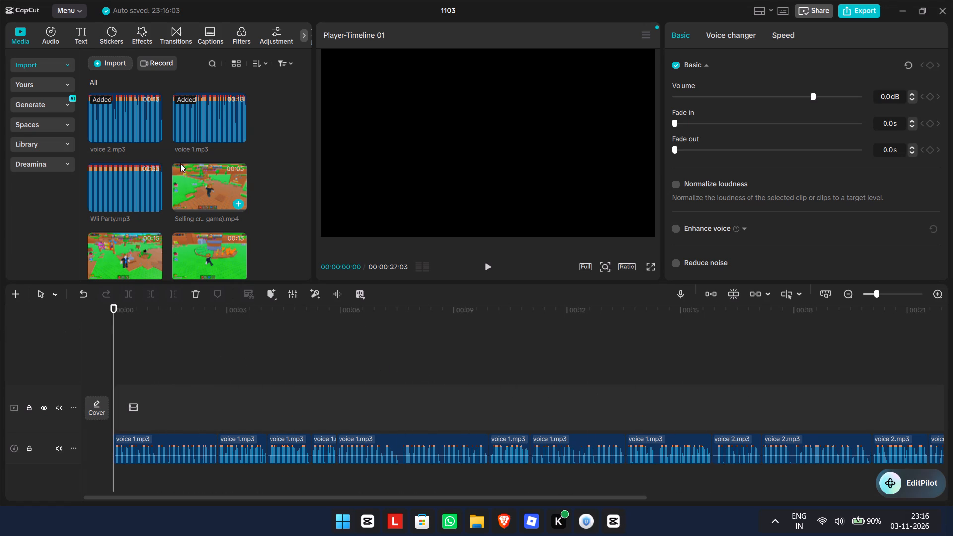
click(216, 181)
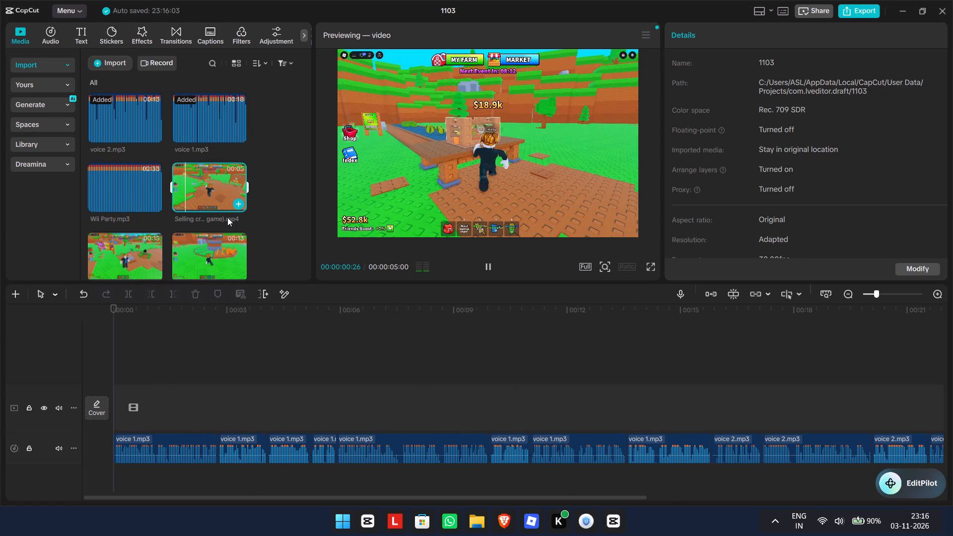
click(142, 413)
Listen to the voiceover from the start and replay the beginning of the second voice 1 clip.
drag(138, 376, 68, 362)
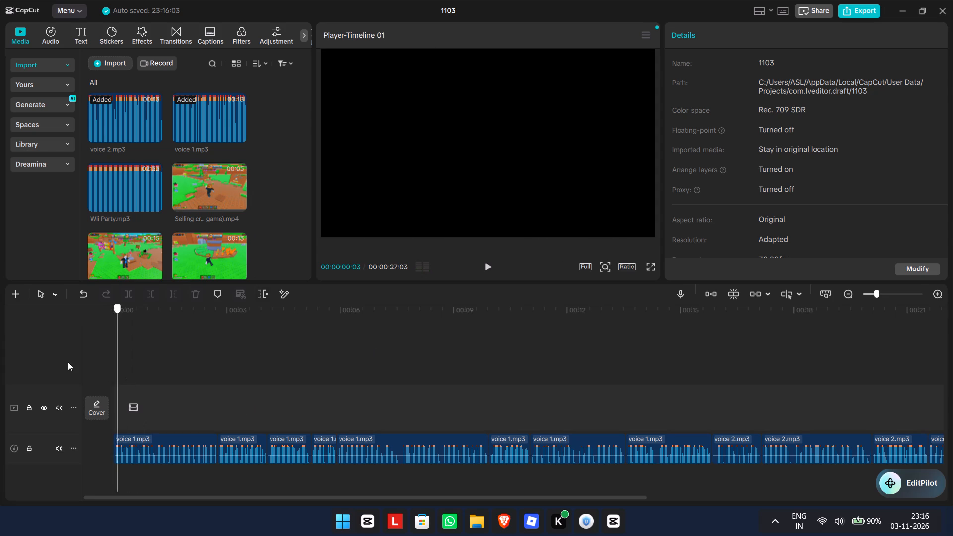
drag(68, 362, 45, 356)
click(489, 264)
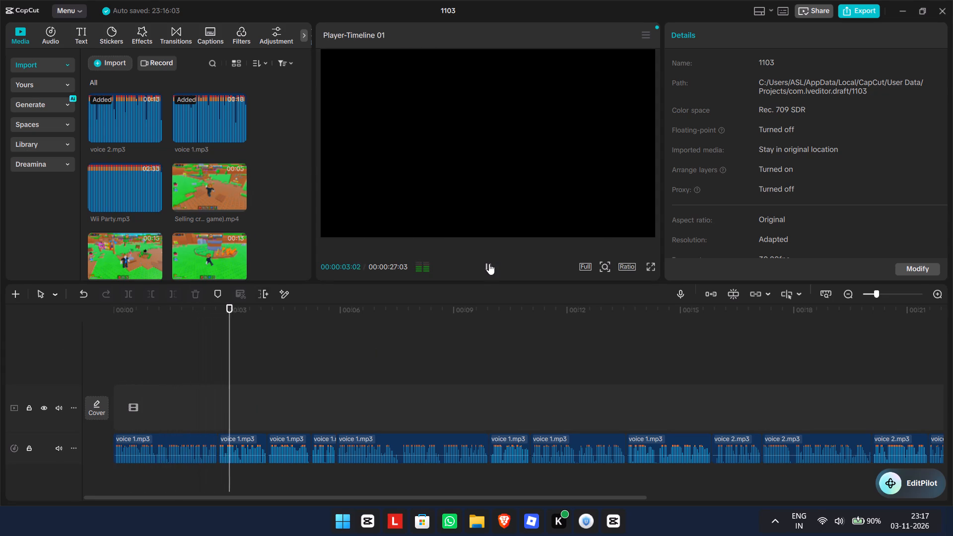
click(489, 264)
drag(248, 335, 221, 334)
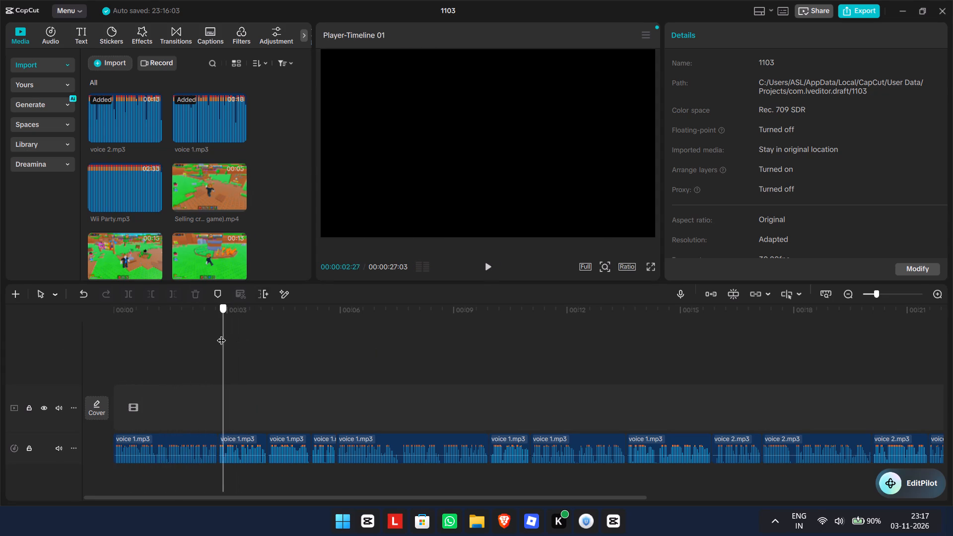
drag(221, 334, 217, 334)
click(487, 262)
click(487, 262)
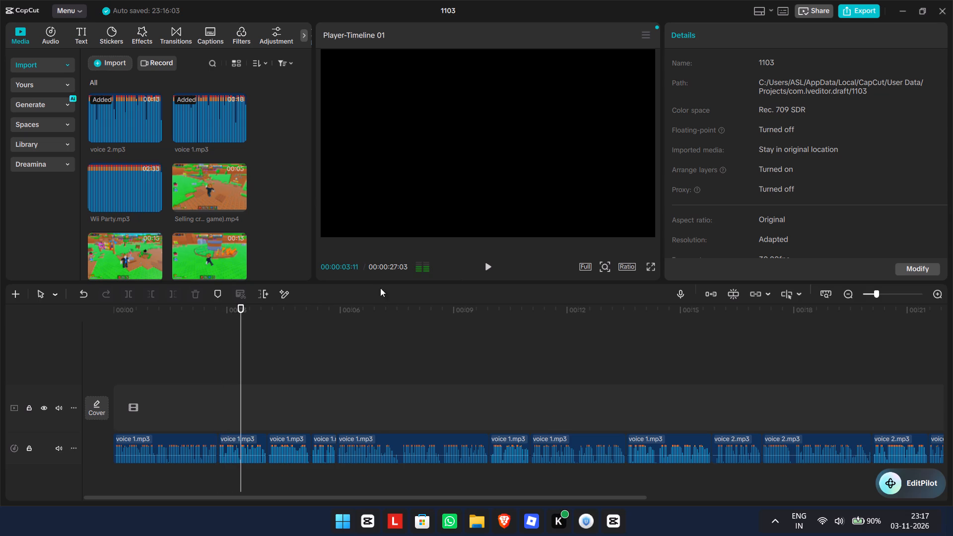
Replay the second voice 1 clip from its beginning into the third clip.
click(232, 463)
drag(238, 352, 236, 352)
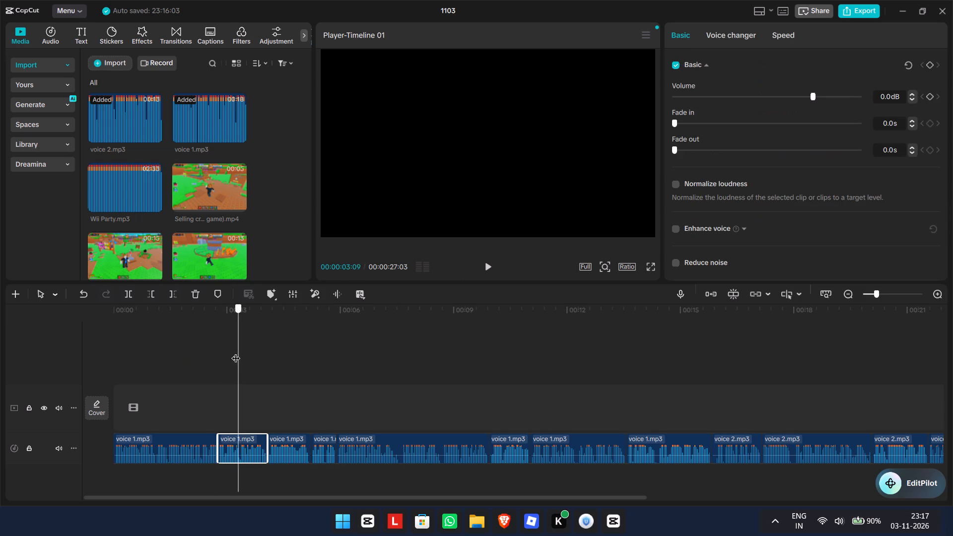
drag(236, 352, 217, 352)
click(491, 265)
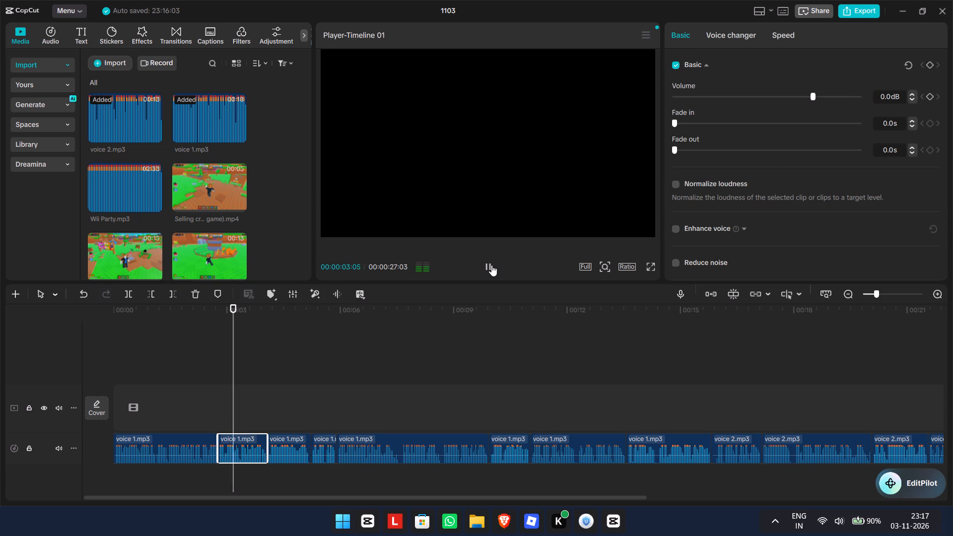
click(491, 265)
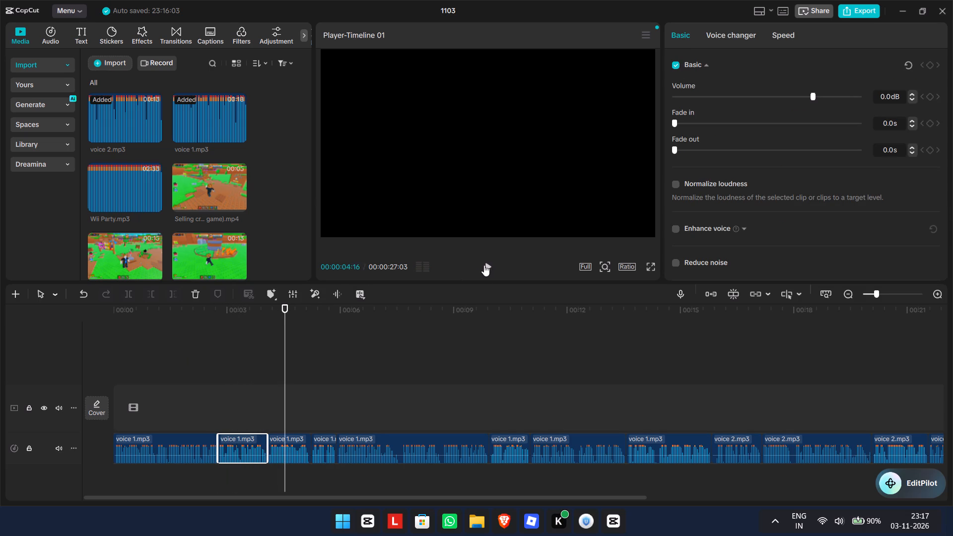
Preview the imported gameplay clips, from planting, clearing and train carts to the gear shop and rolling seads, to choose footage for the voiceover.
click(200, 187)
click(211, 257)
click(104, 255)
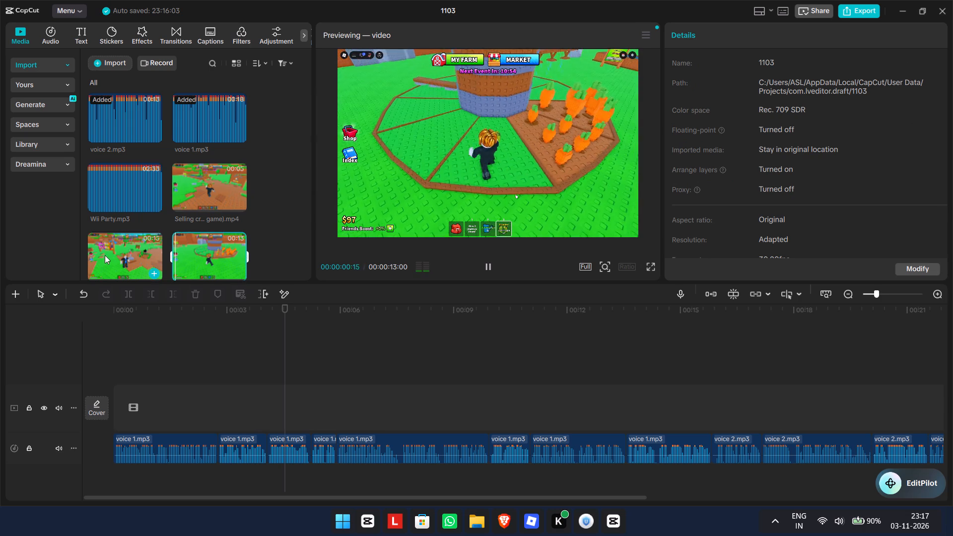
scroll(153, 230, down, 1)
click(201, 194)
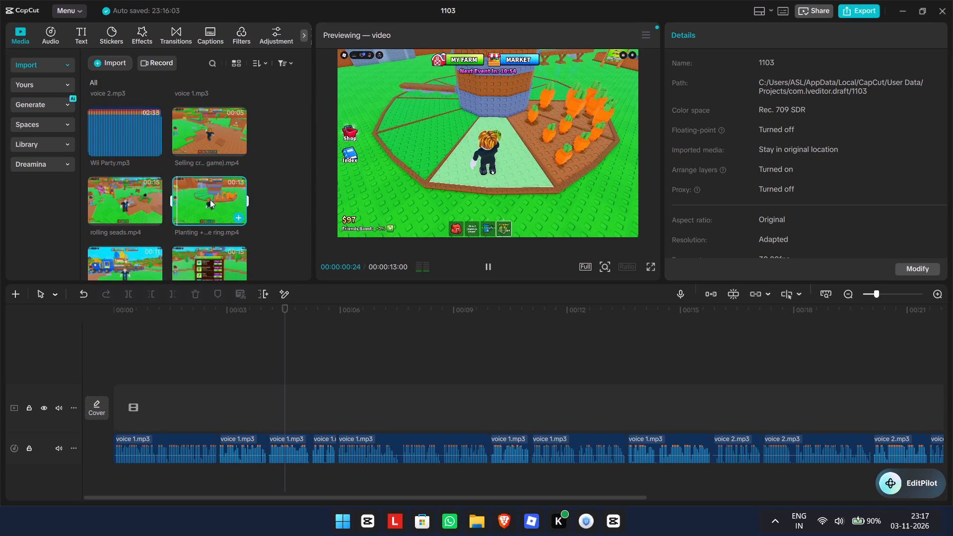
scroll(211, 201, down, 2)
click(207, 174)
click(207, 224)
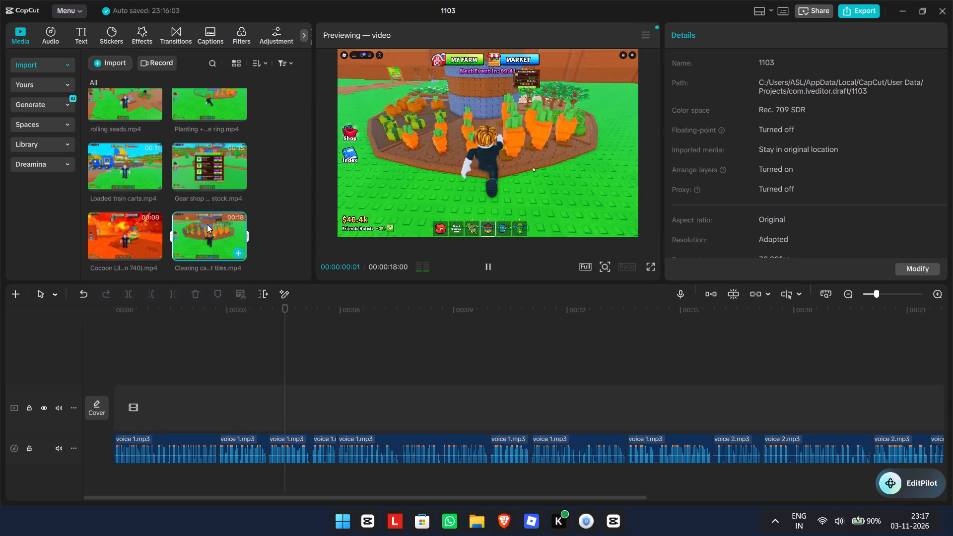
click(112, 173)
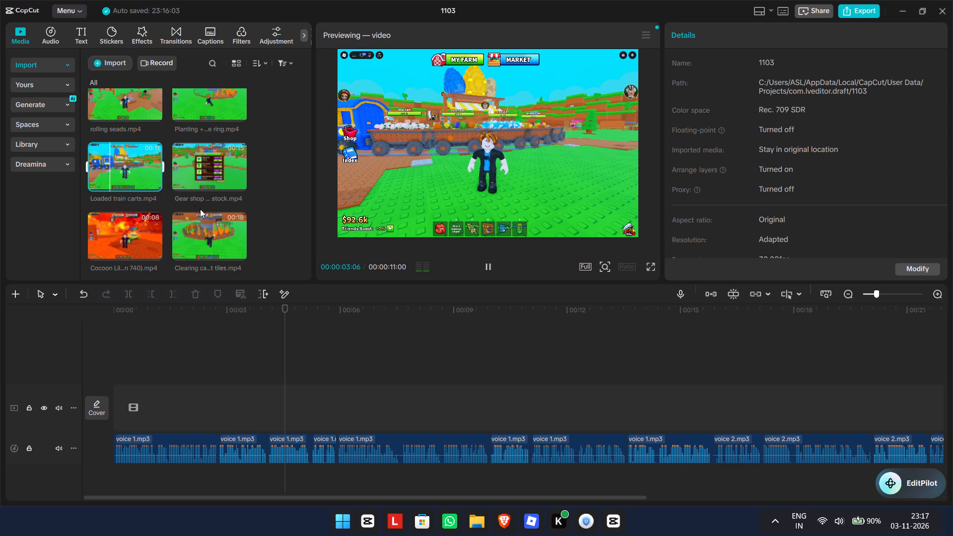
click(135, 237)
click(207, 238)
scroll(208, 237, up, 1)
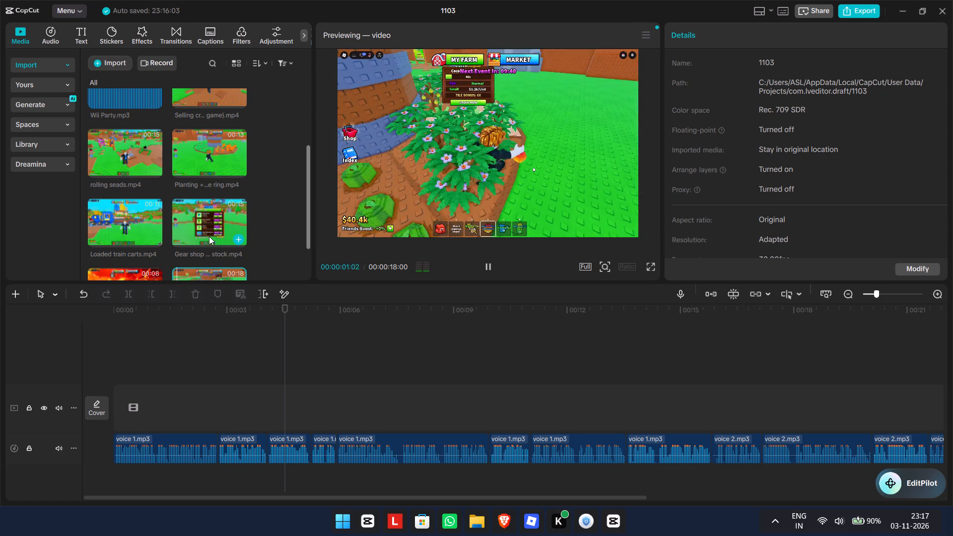
click(220, 220)
scroll(151, 170, up, 1)
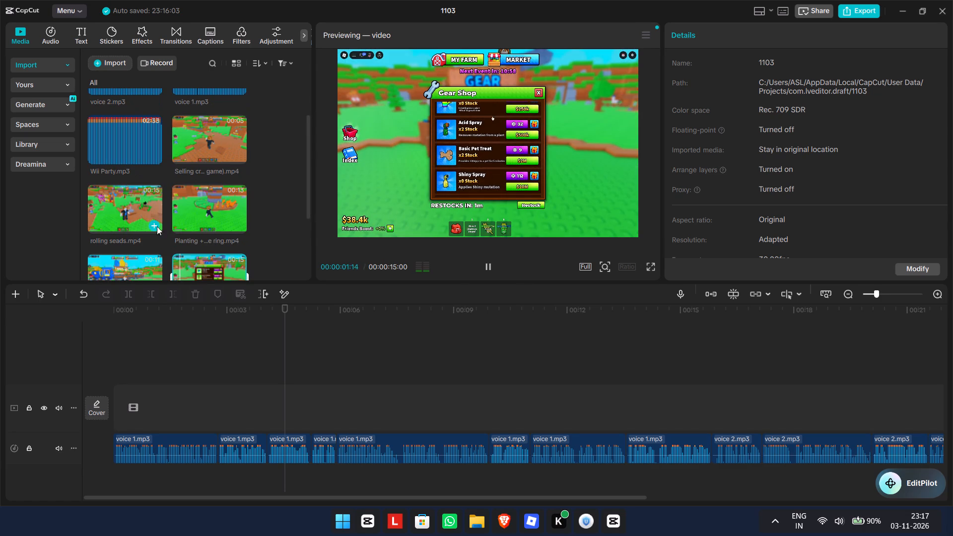
click(112, 219)
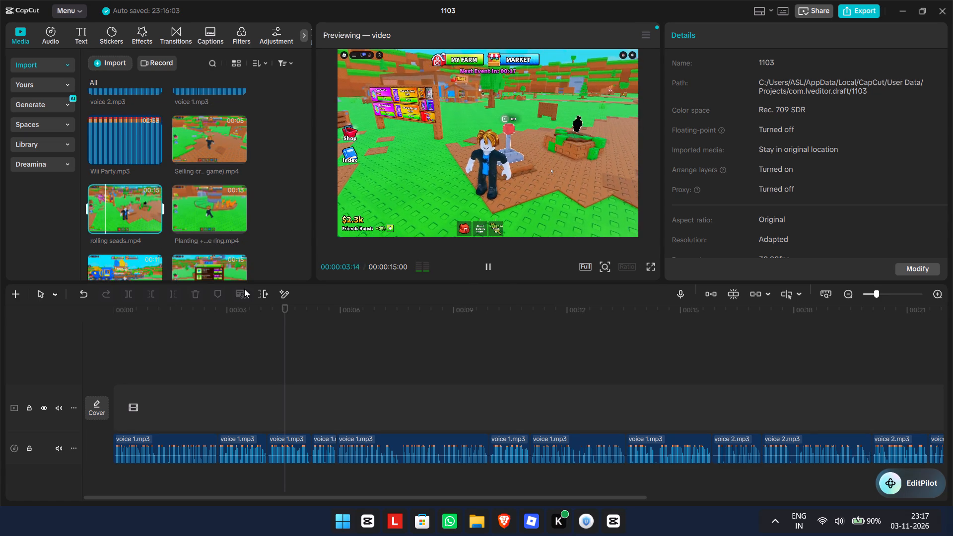
Add the rolling seads clip to the main video track at the start of the second voice 1 clip and play it against the voiceover.
drag(111, 213, 219, 404)
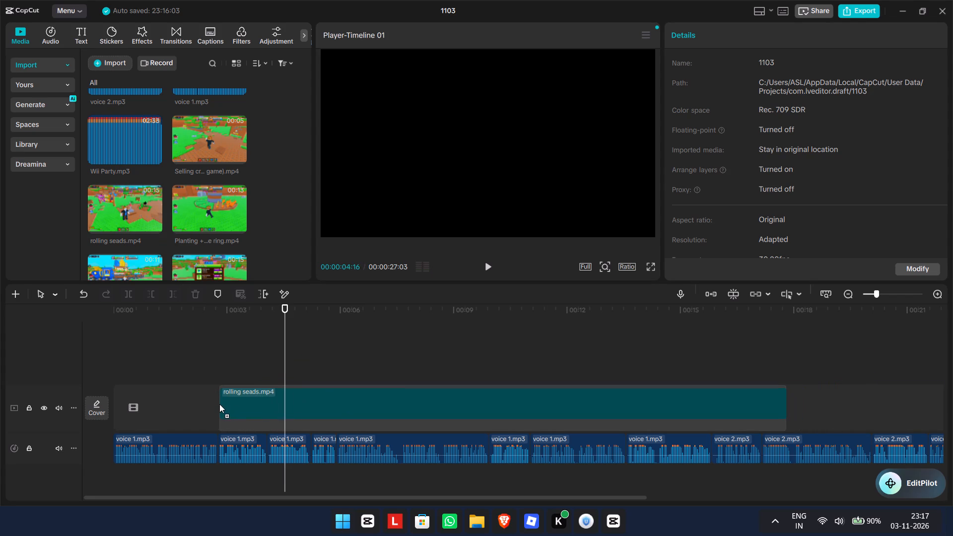
drag(219, 404, 218, 404)
drag(282, 338, 219, 333)
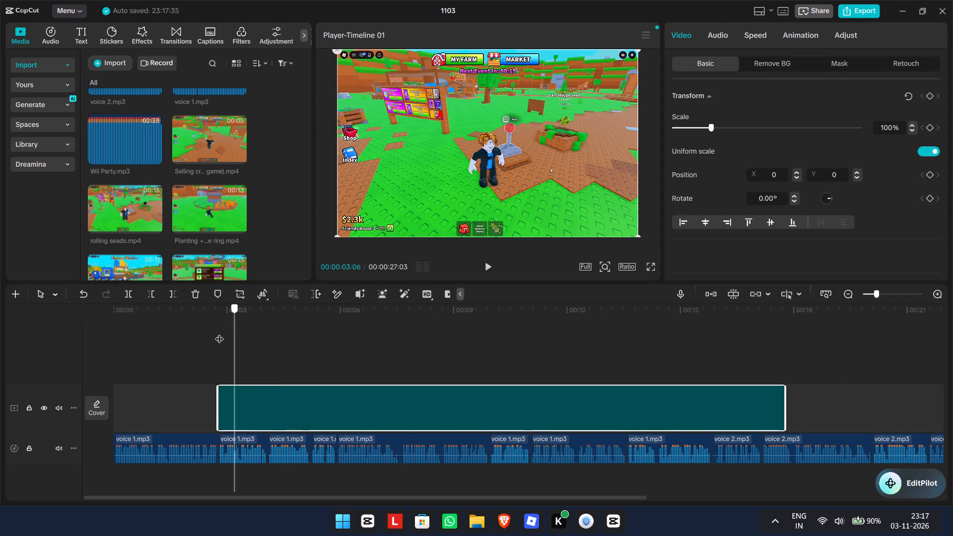
drag(219, 333, 205, 332)
click(487, 261)
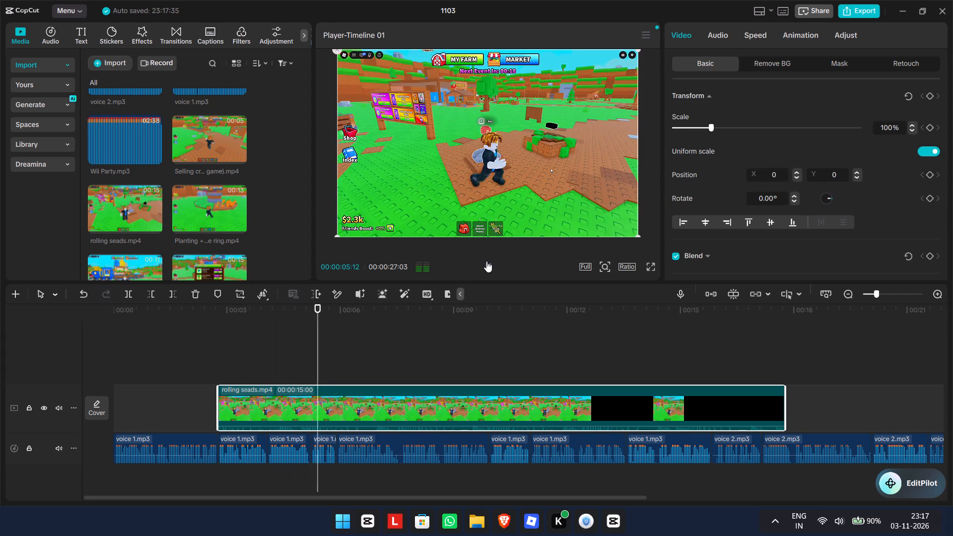
click(487, 262)
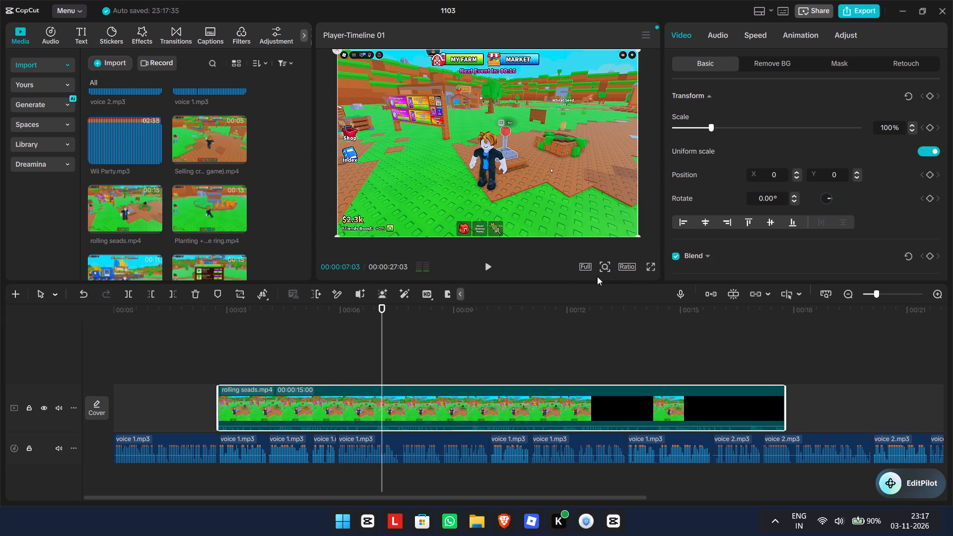
Set the canvas ratio to 9:16 and reframe the rolling seads clip to fill it at 285% scale with X position -773.
click(632, 268)
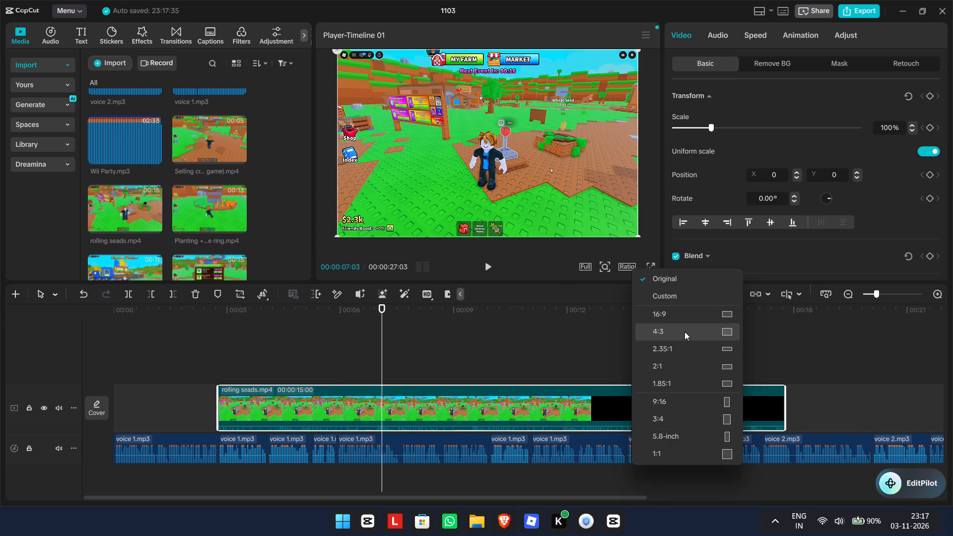
click(682, 403)
drag(544, 178, 673, 330)
drag(498, 172, 473, 169)
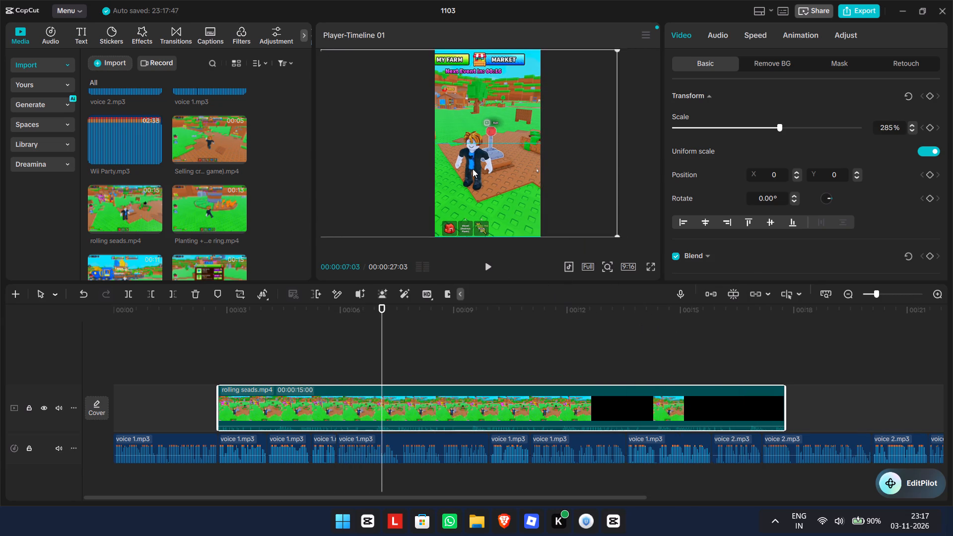
drag(473, 169, 461, 174)
Play the reframed section, then move the rolling seads clip so it begins with the fifth voice 1 clip.
drag(380, 321, 204, 319)
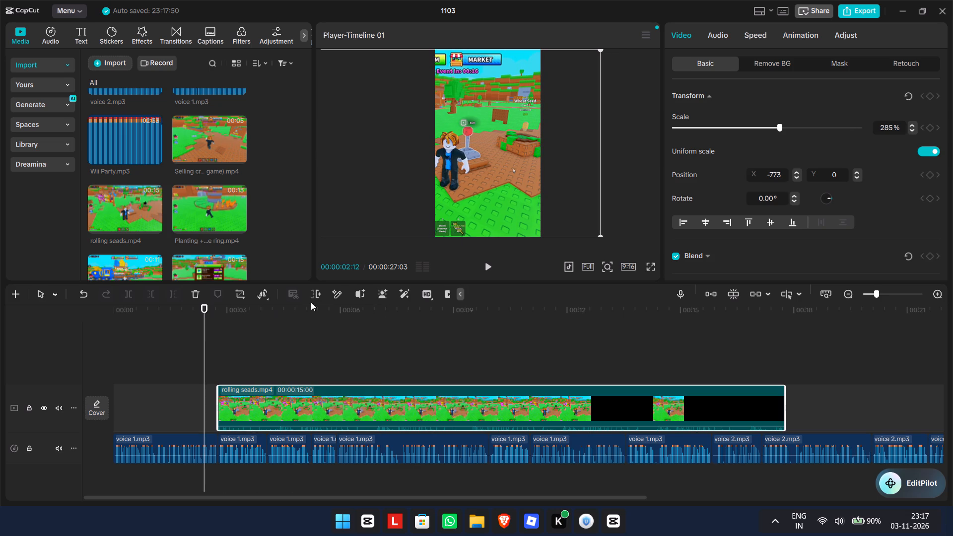
click(494, 264)
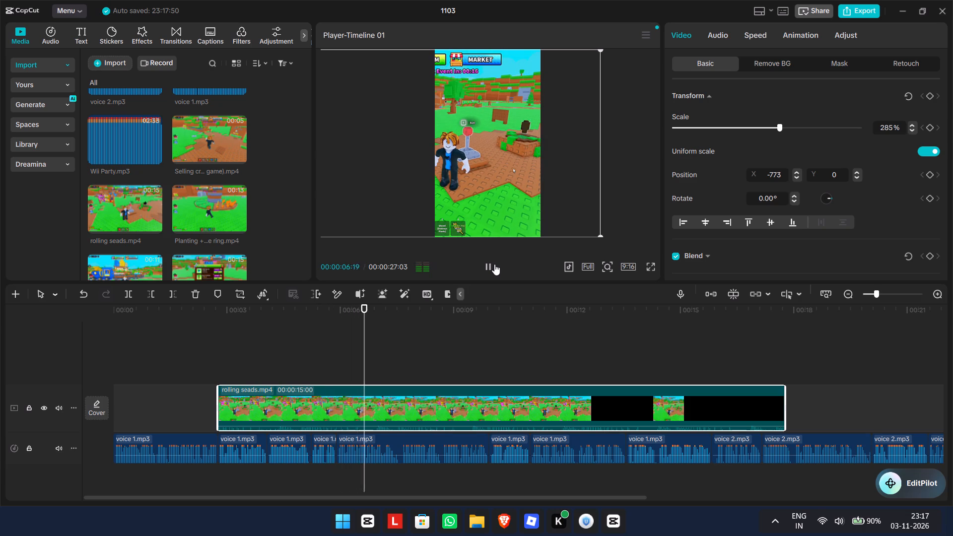
click(494, 264)
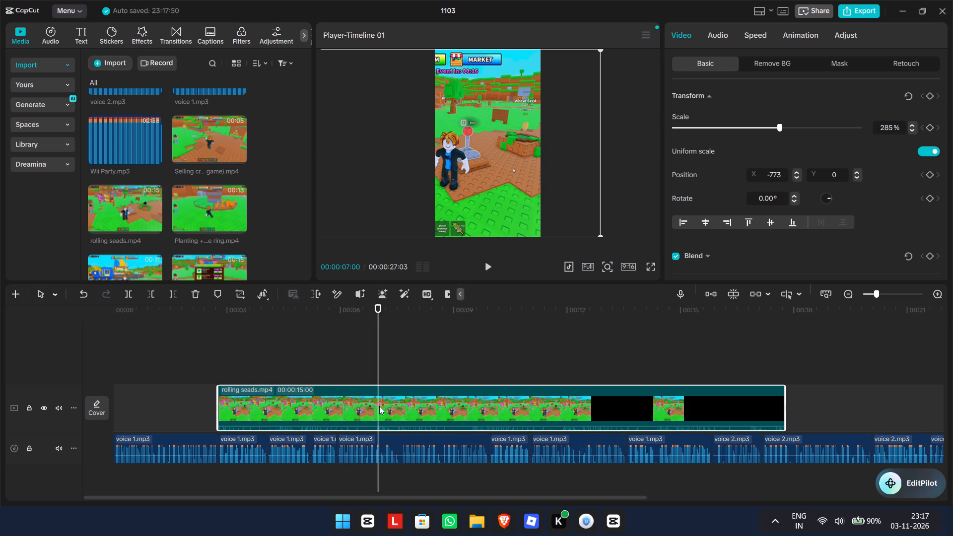
drag(396, 410, 530, 412)
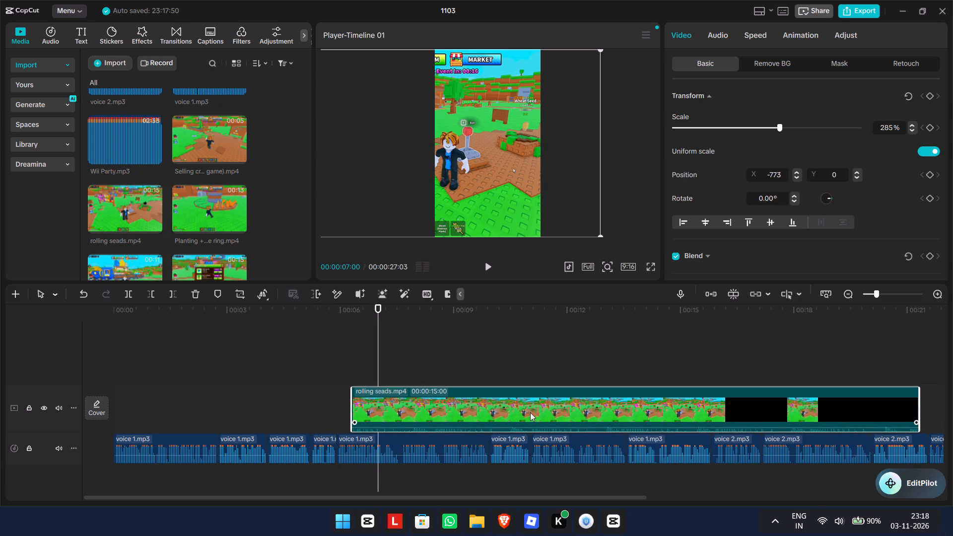
drag(530, 412, 516, 412)
Replay the moved rolling seads clip with the voiceover up to the start of the sixth voice 1 clip to check its timing.
drag(385, 335, 315, 323)
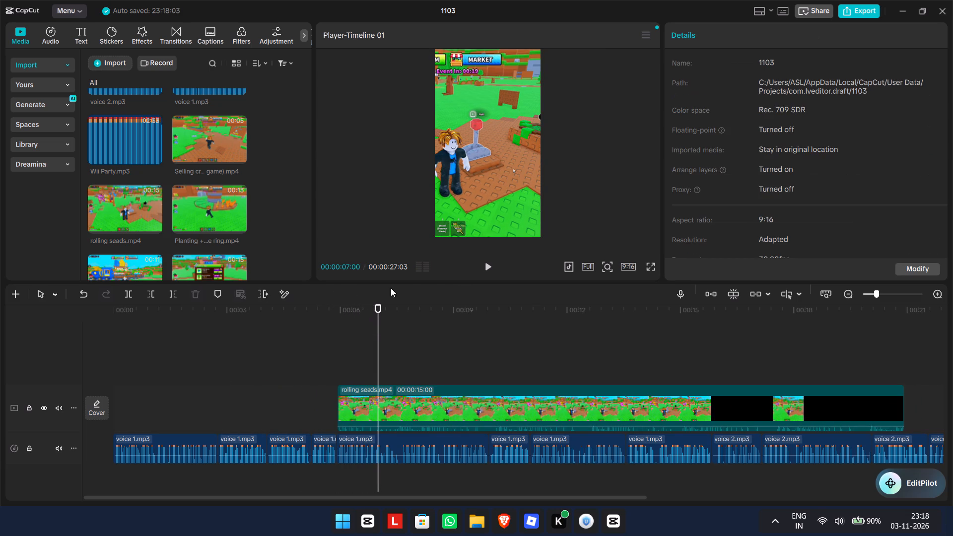
drag(377, 324, 326, 320)
click(500, 268)
click(489, 268)
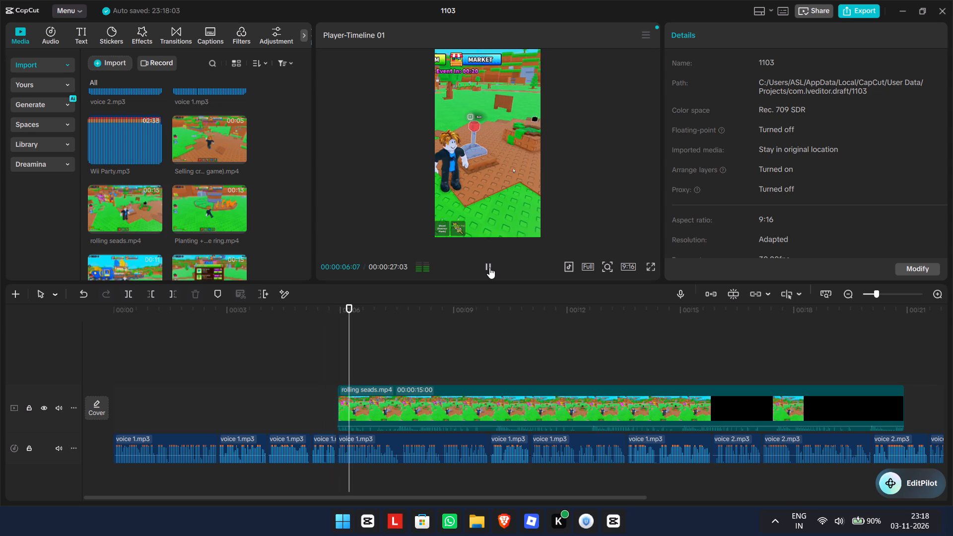
click(484, 267)
click(379, 347)
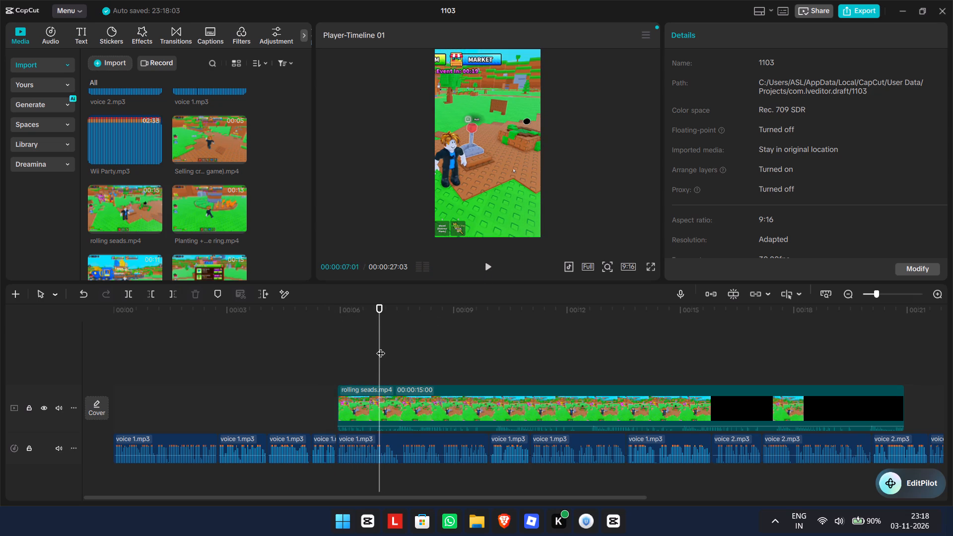
drag(381, 347, 272, 342)
click(485, 269)
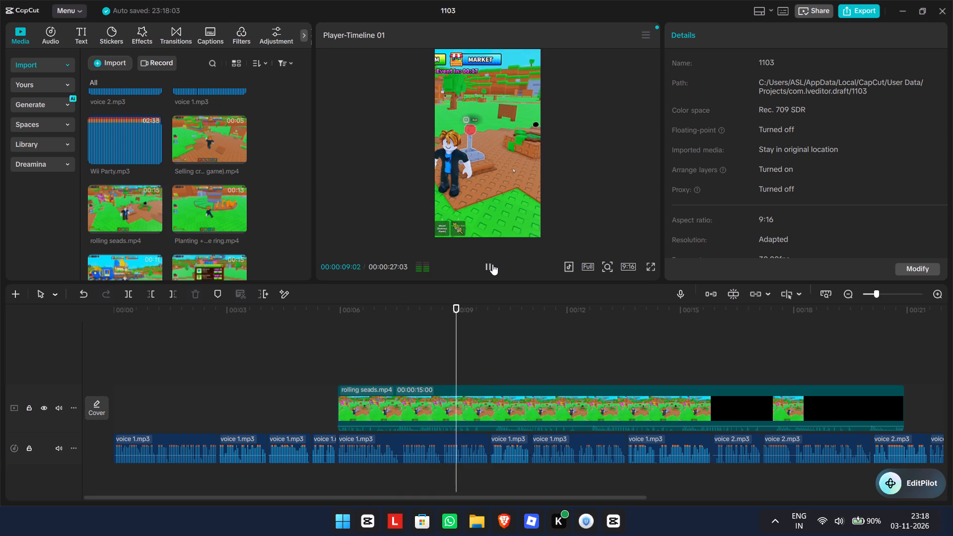
click(491, 264)
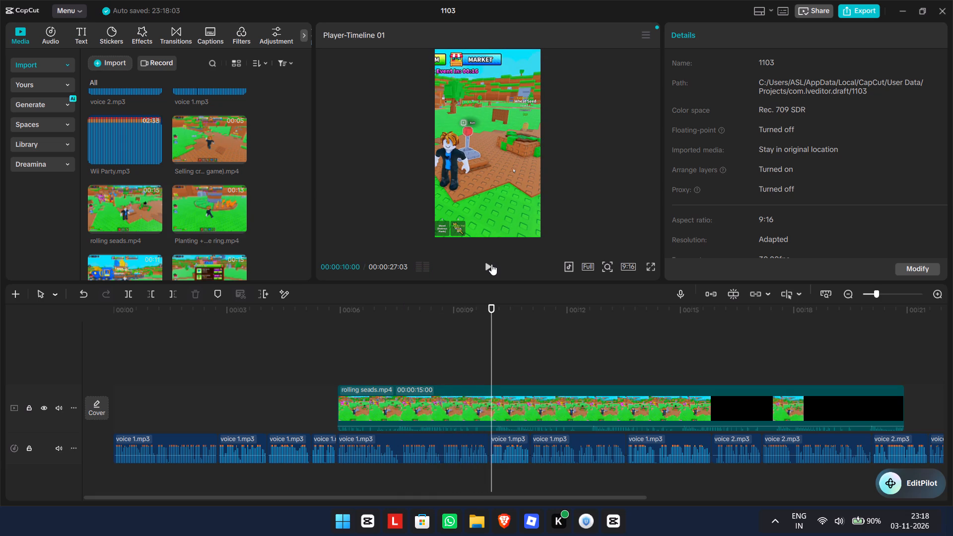
drag(489, 346, 307, 338)
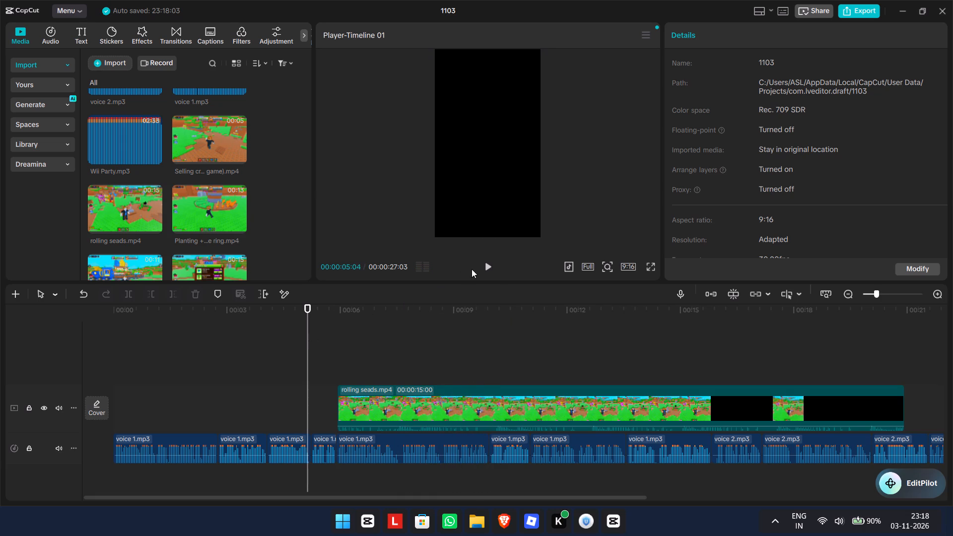
click(490, 267)
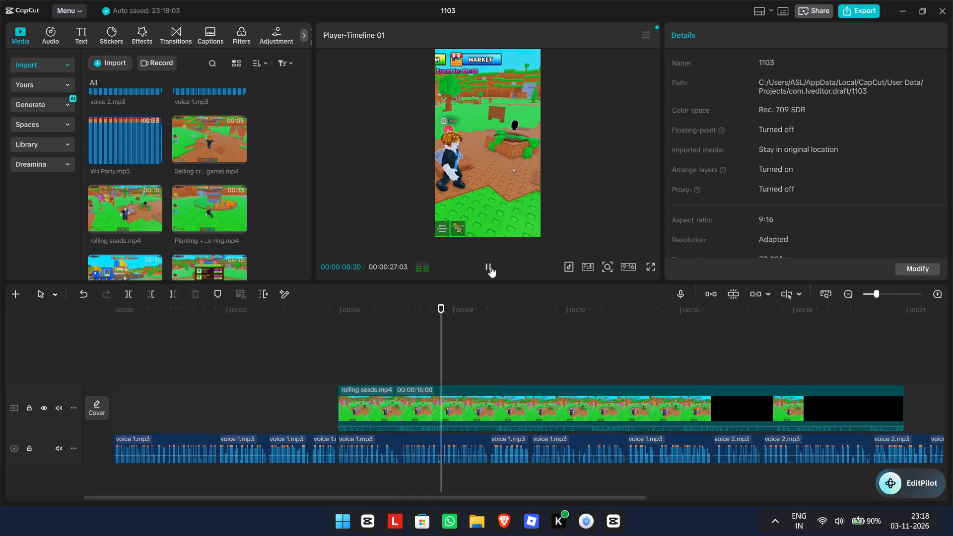
click(490, 267)
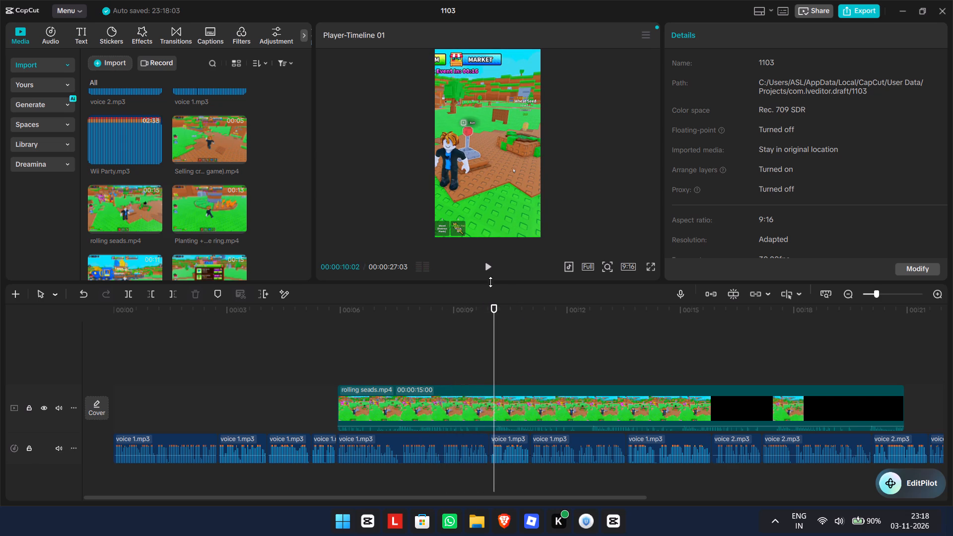
Set the rolling seads clip's playback speed to 1.36x.
click(624, 418)
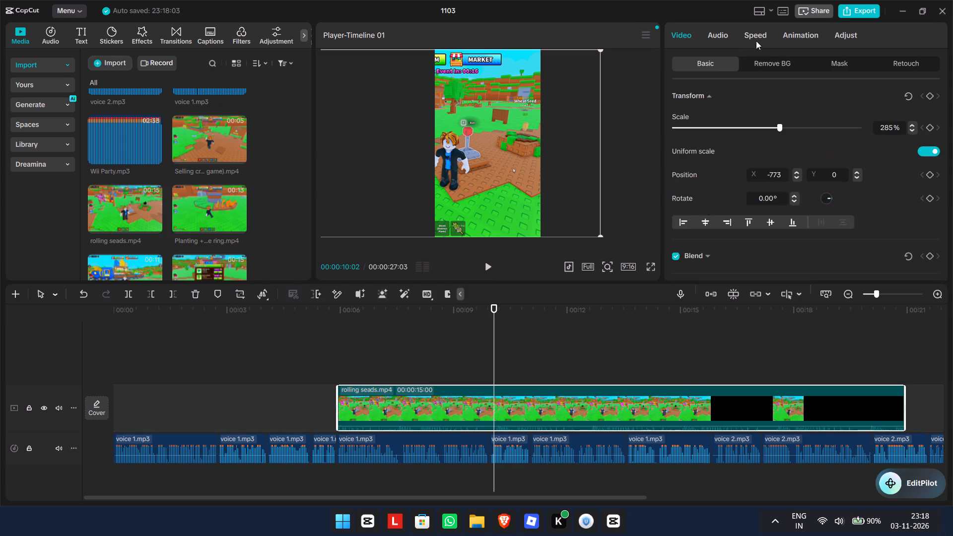
click(756, 41)
drag(723, 112, 729, 113)
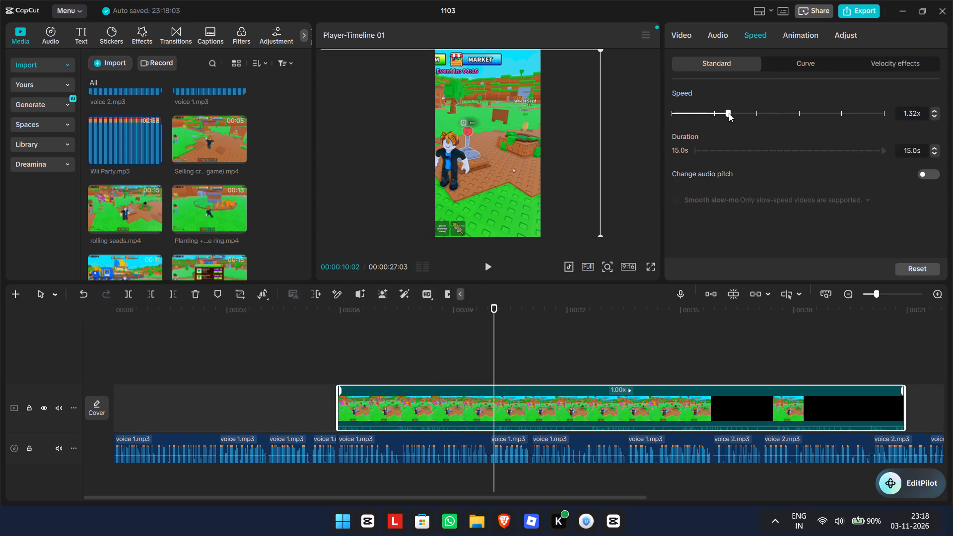
drag(729, 113, 730, 114)
Play the sped-up rolling seads section with the voiceover and mute the main video track.
drag(492, 326, 318, 327)
click(487, 260)
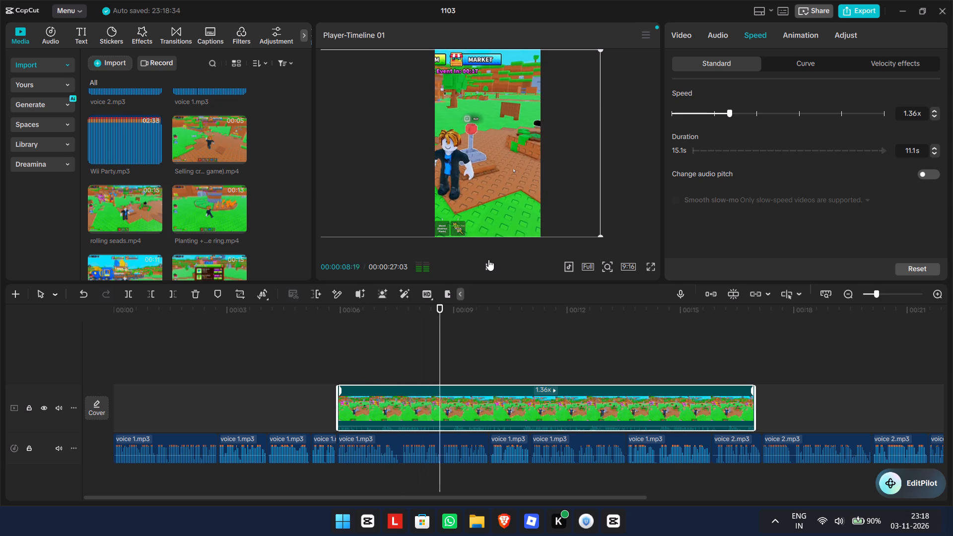
click(55, 409)
click(485, 266)
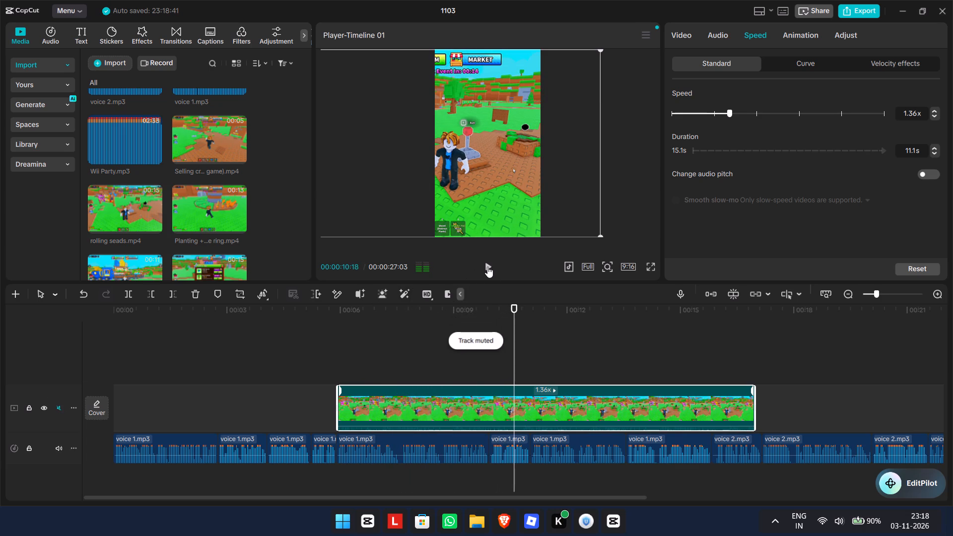
Trim away the rest of the rolling seads clip after about 00:00:10:08, just past the start of the sixth voice 1 clip.
drag(516, 328, 504, 326)
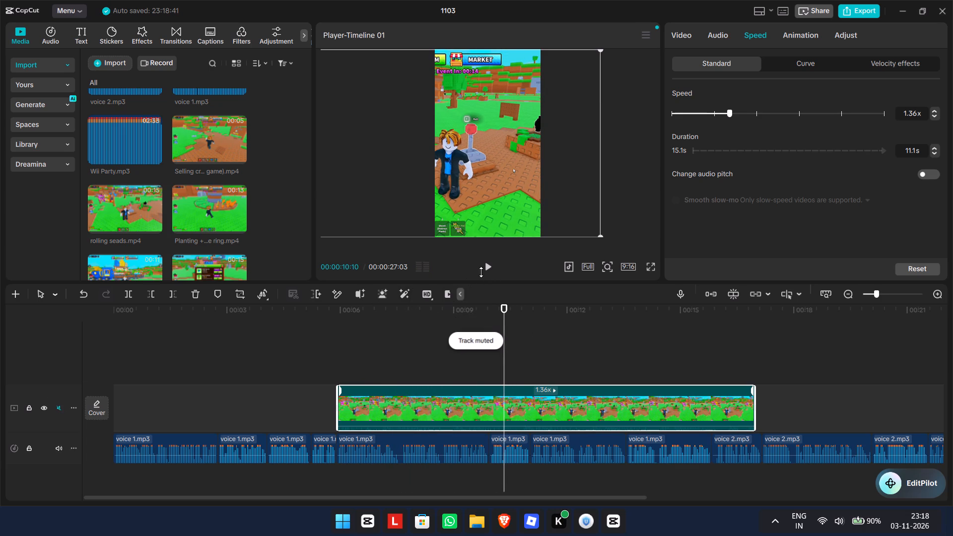
drag(506, 320, 480, 316)
click(481, 267)
click(484, 267)
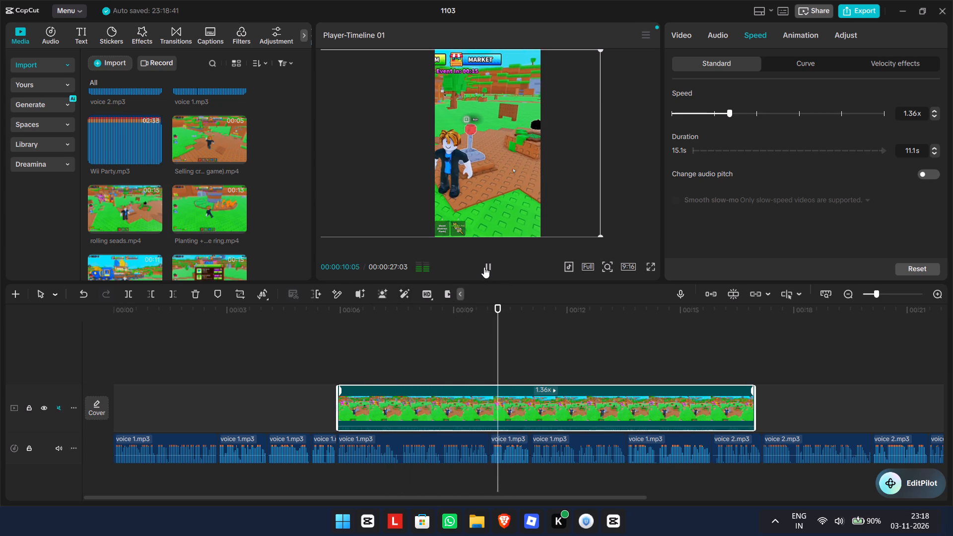
click(172, 287)
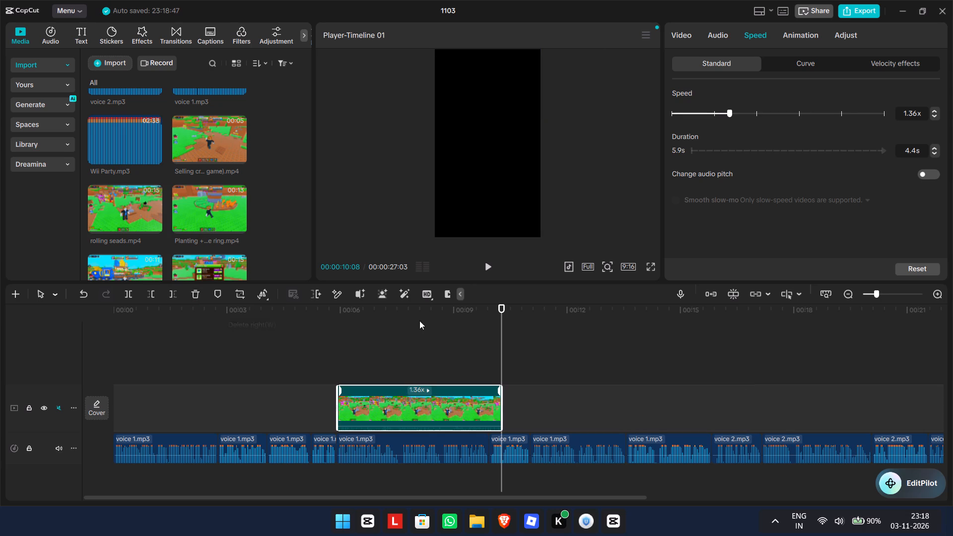
Add the Planting + watering the ring clip right after the rolling seads clip and scale it to 285% to fill the frame.
click(205, 214)
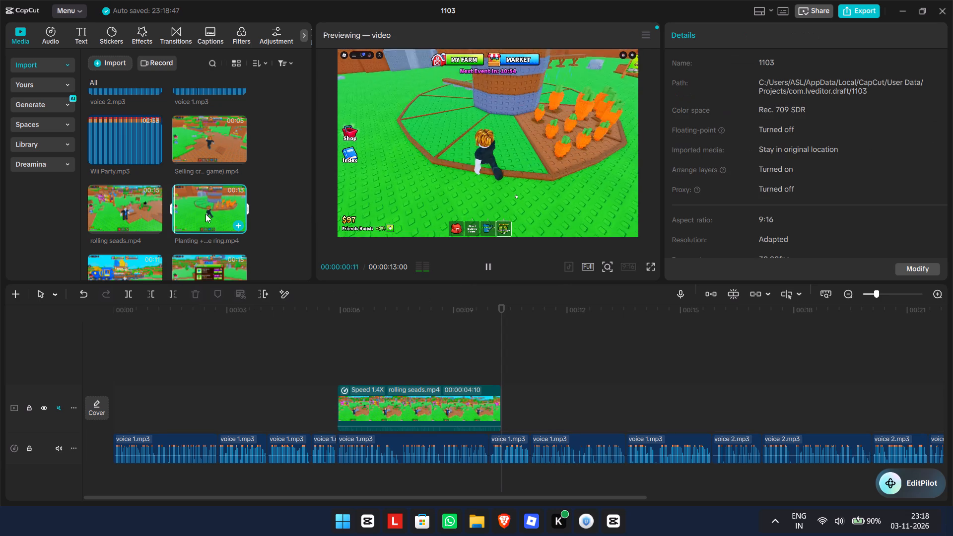
drag(204, 213, 504, 410)
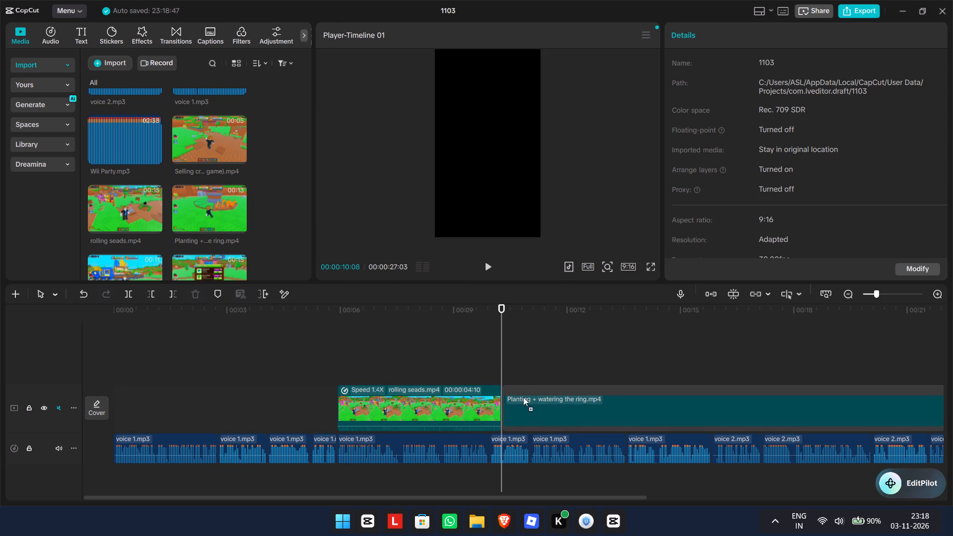
drag(505, 340, 511, 340)
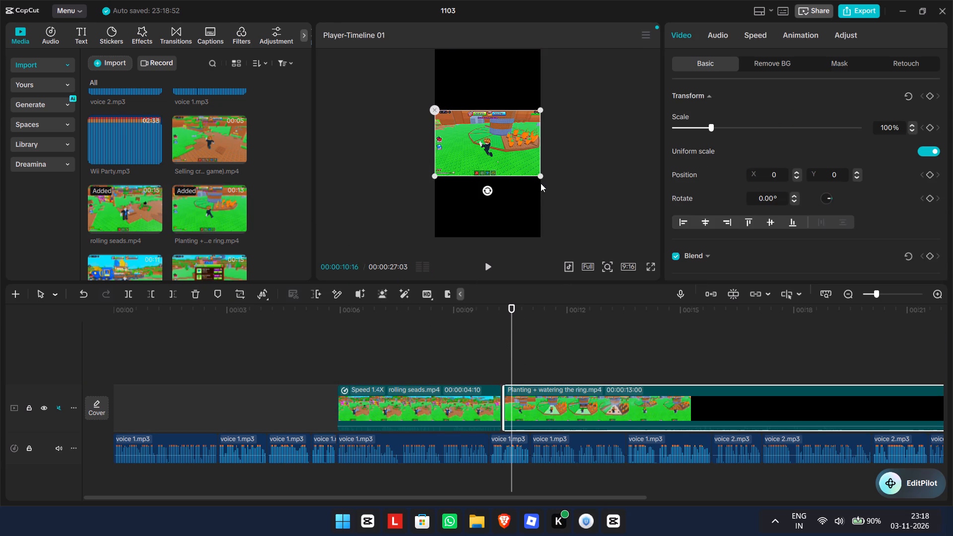
drag(540, 177, 670, 290)
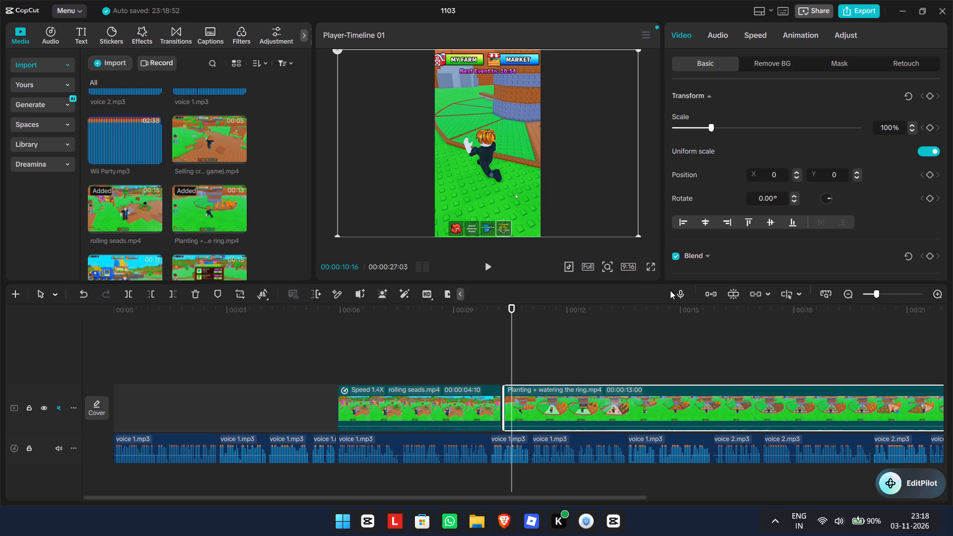
Play across the join with the voiceover and set the Planting + watering the ring clip's speed to 1.27x.
drag(513, 314, 412, 295)
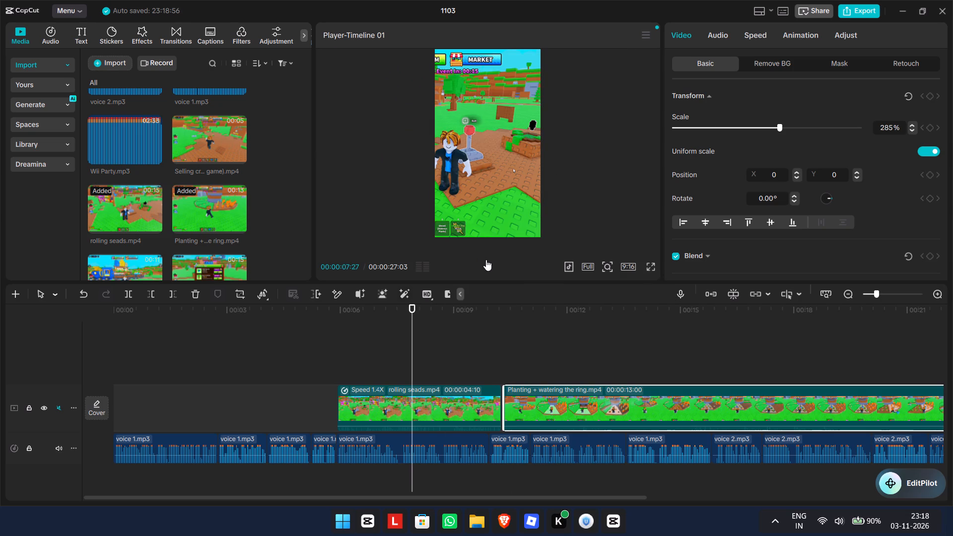
click(492, 262)
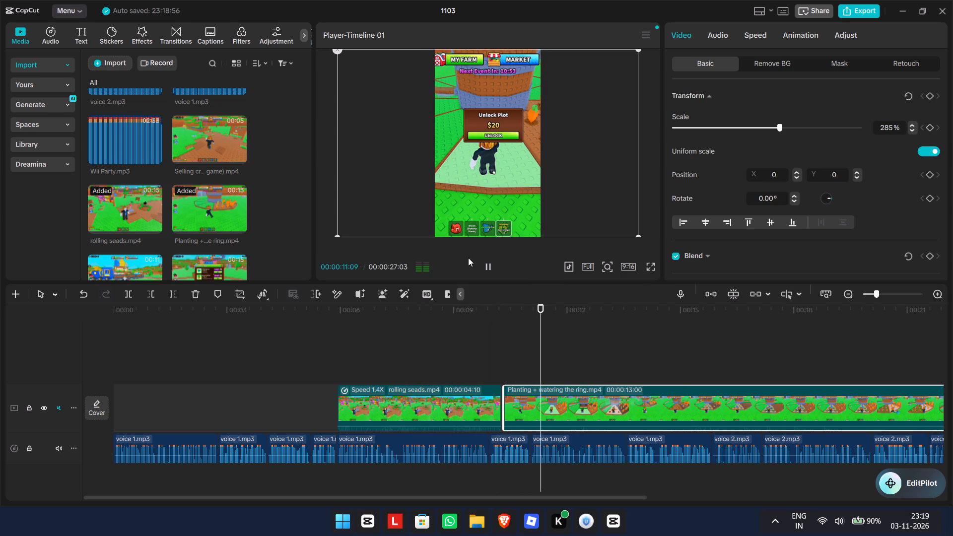
click(493, 264)
click(769, 35)
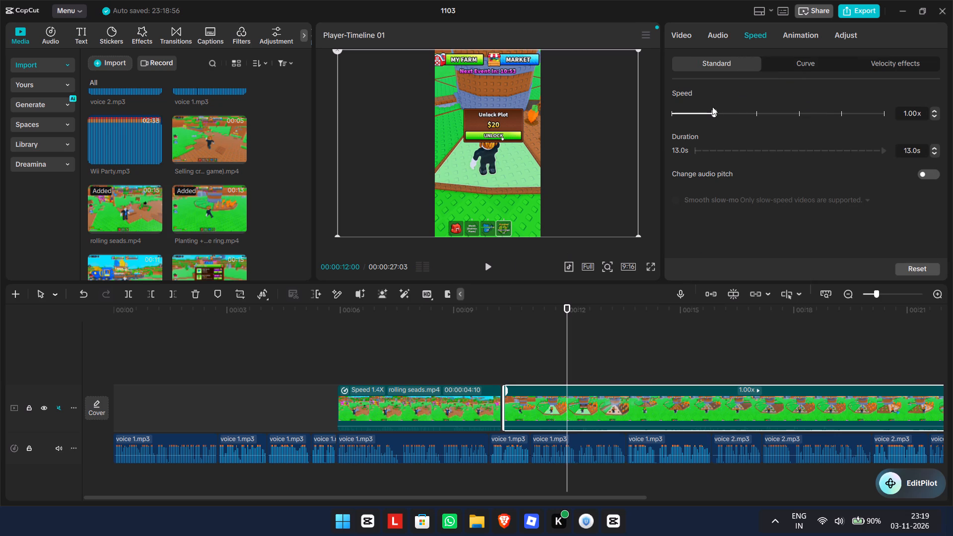
drag(720, 110, 726, 112)
Replay the sped-up Planting + watering the ring clip and trim away its opening part before 00:00:11:05.
click(561, 321)
drag(560, 322, 550, 326)
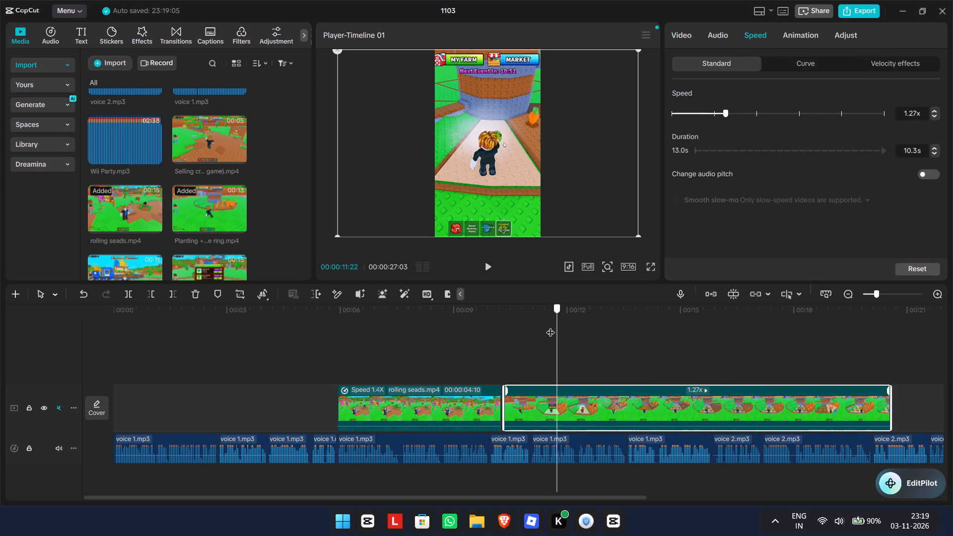
drag(550, 326, 455, 325)
click(481, 271)
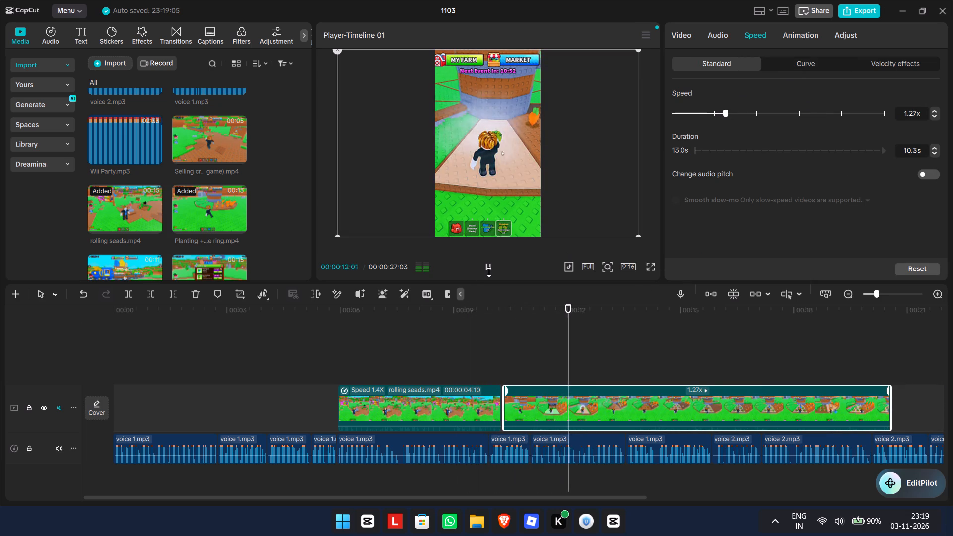
click(489, 272)
drag(580, 337, 578, 339)
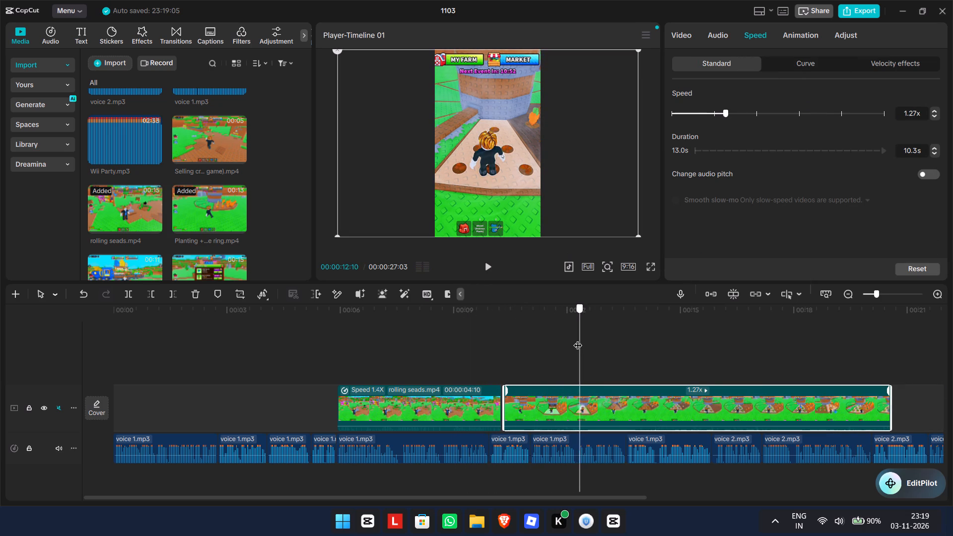
drag(578, 339, 536, 346)
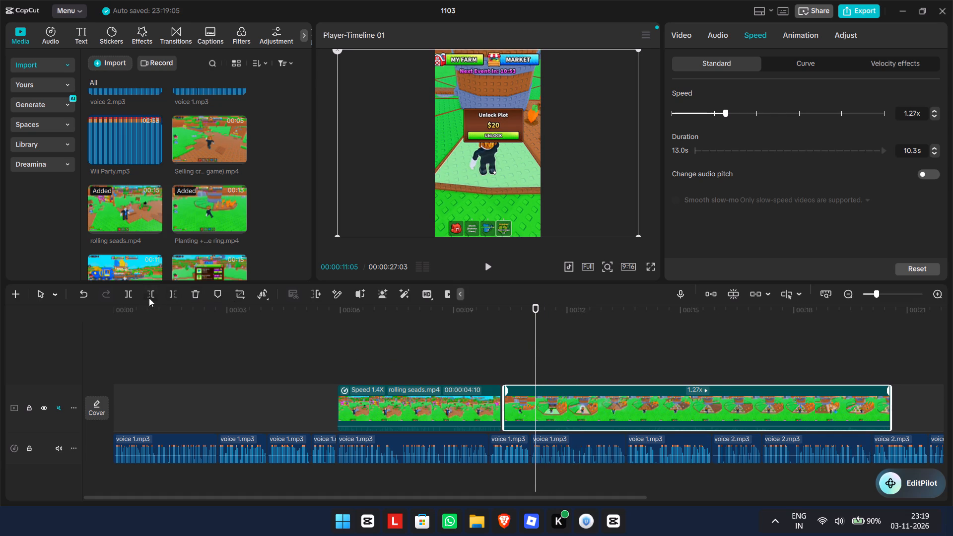
click(150, 298)
Move the trimmed Planting + watering the ring clip back on the main track to join the end of rolling seads.
drag(579, 396, 543, 397)
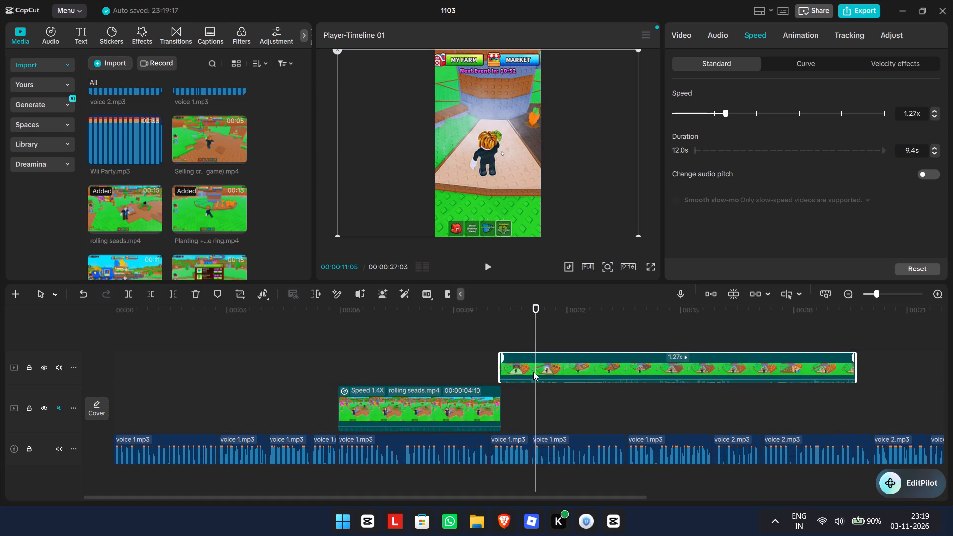
drag(533, 372, 535, 415)
Play the joined rolling seads and planting clips with the voiceover to examine where the planting footage should end.
drag(532, 349, 468, 347)
click(492, 266)
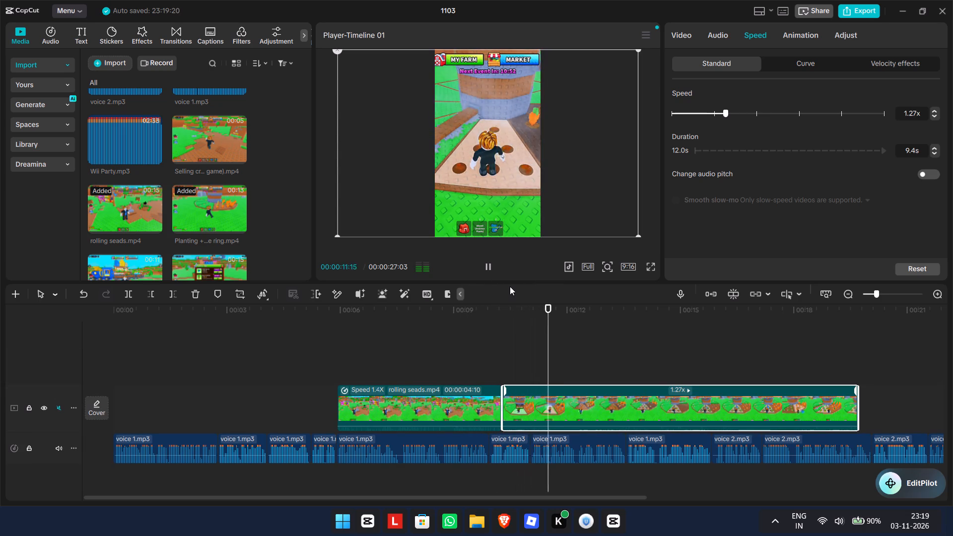
click(491, 267)
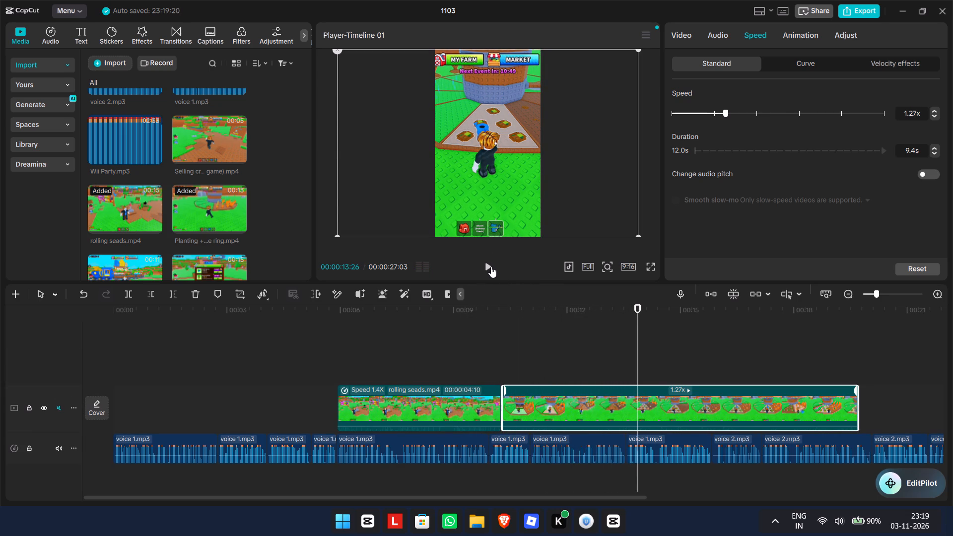
drag(637, 319, 631, 319)
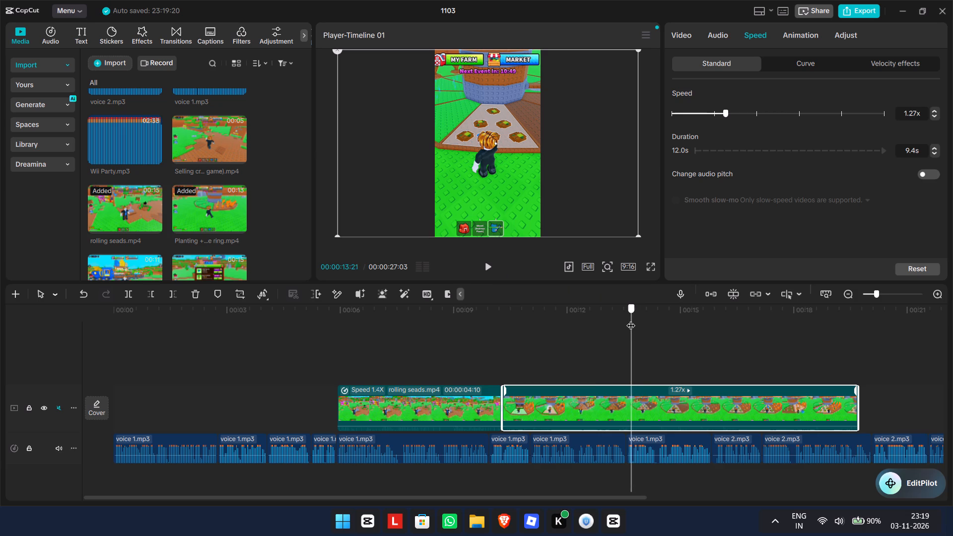
drag(631, 319, 476, 289)
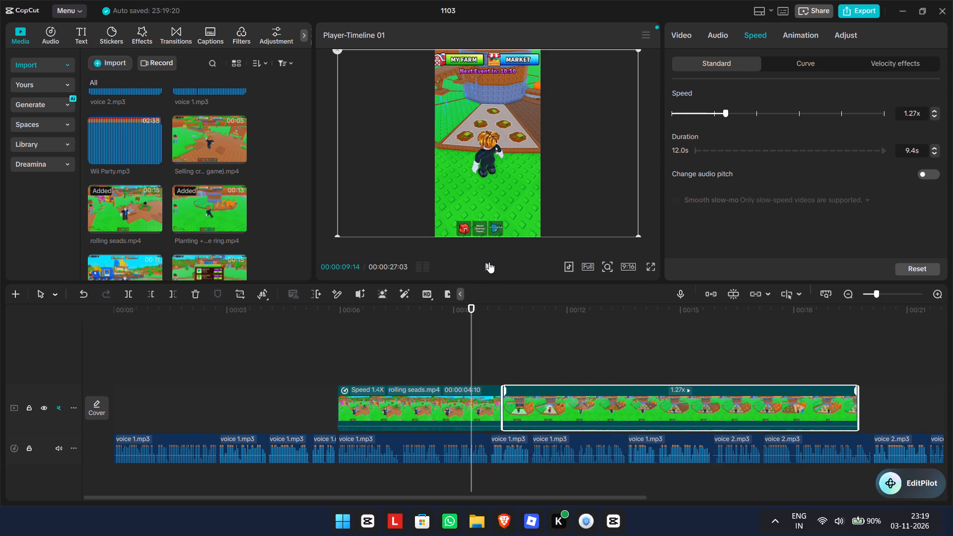
click(490, 261)
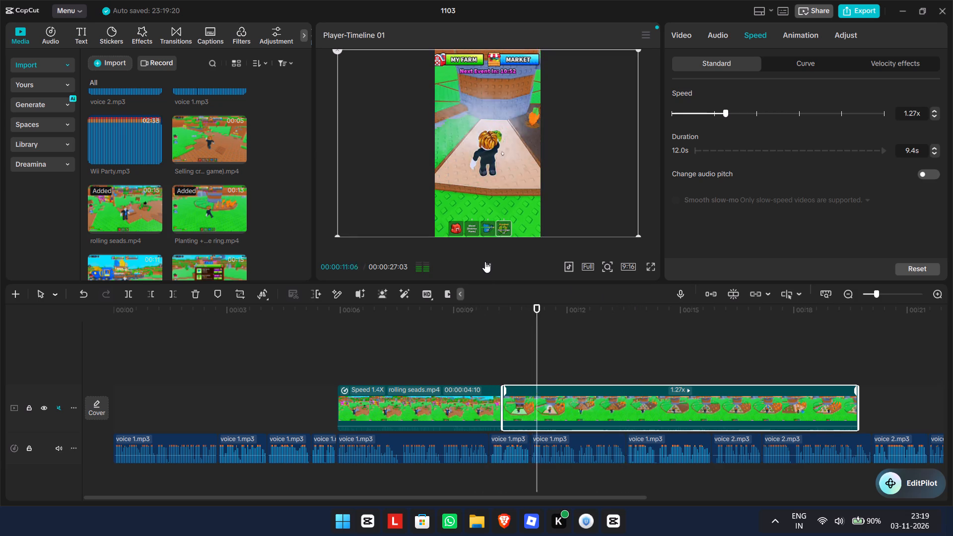
click(485, 262)
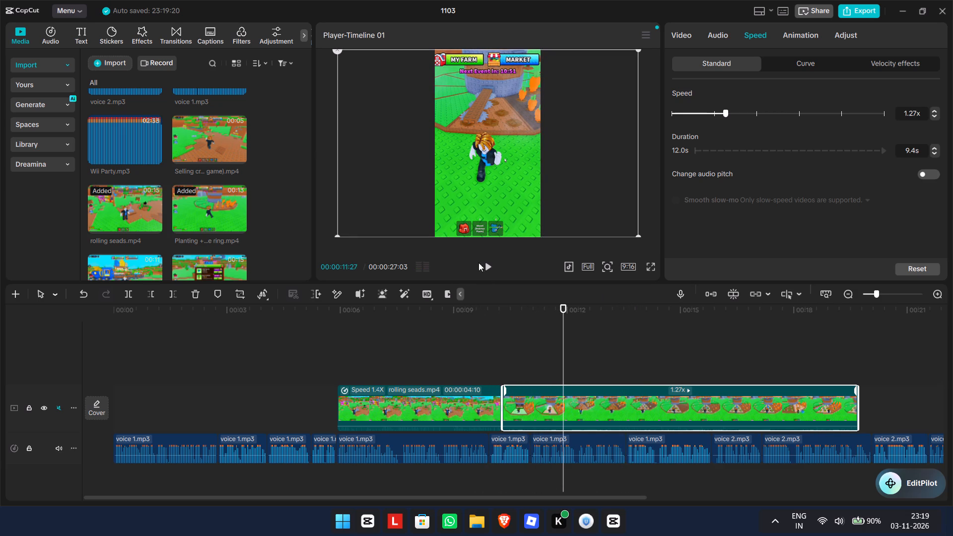
click(495, 270)
click(487, 270)
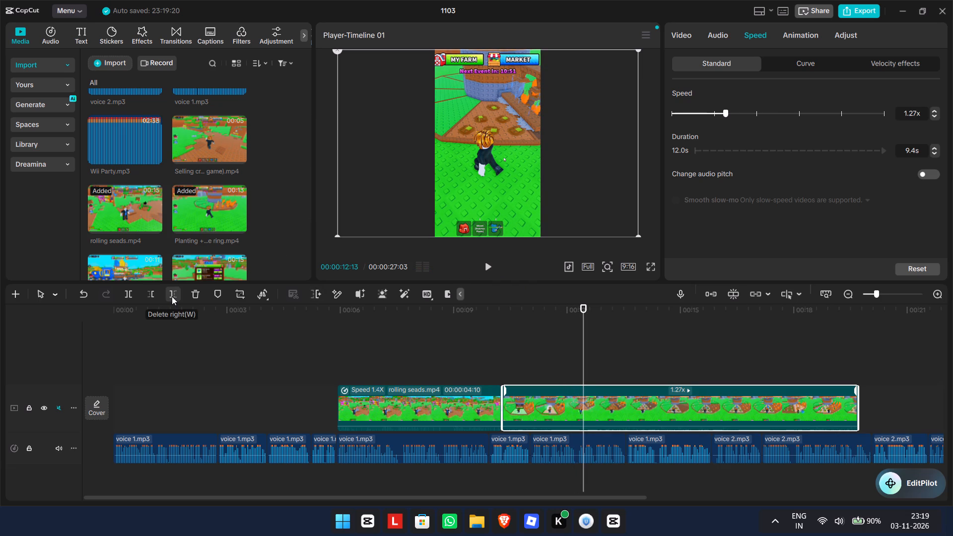
click(492, 265)
click(491, 265)
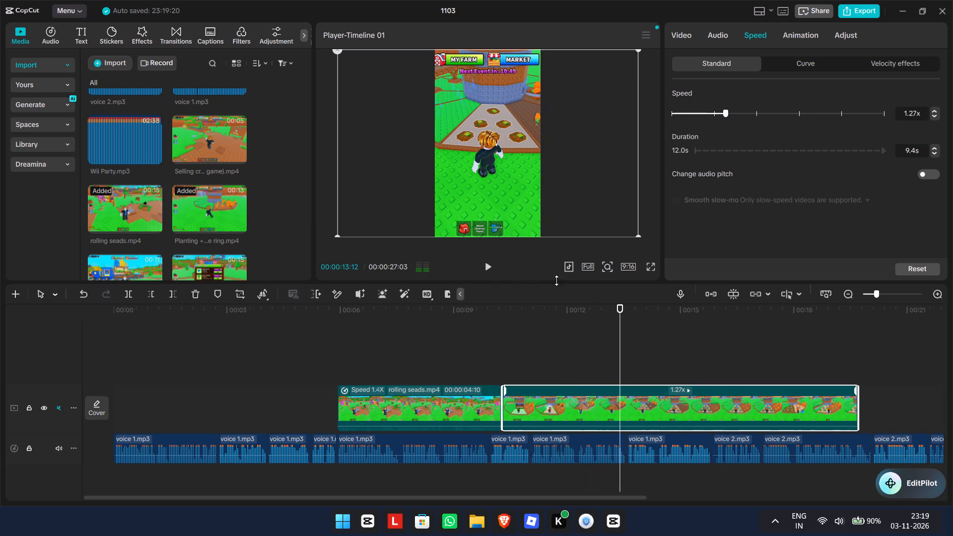
Recheck the planting section against the voiceover and trim away the rest of its clip after 00:00:12:16.
drag(622, 309, 603, 309)
double_click(487, 271)
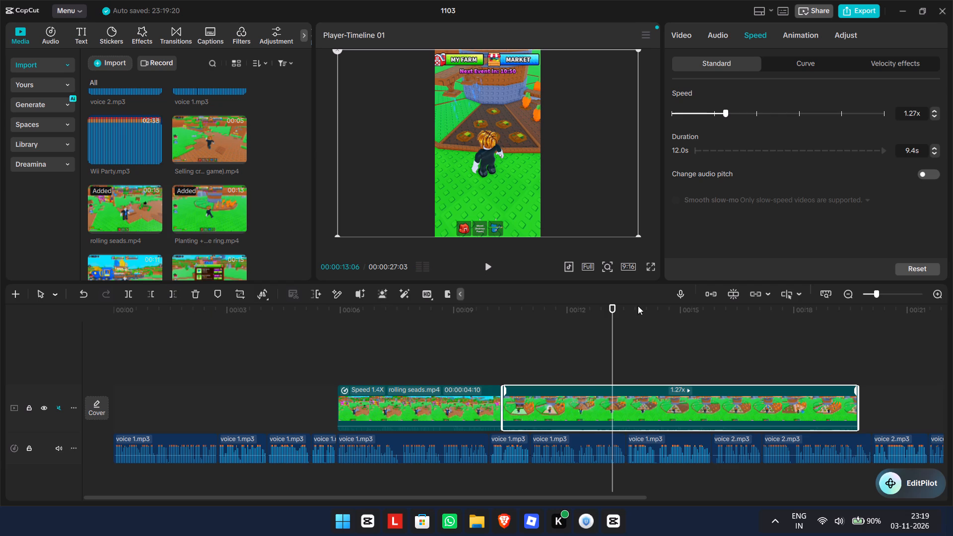
drag(610, 311, 550, 303)
click(484, 264)
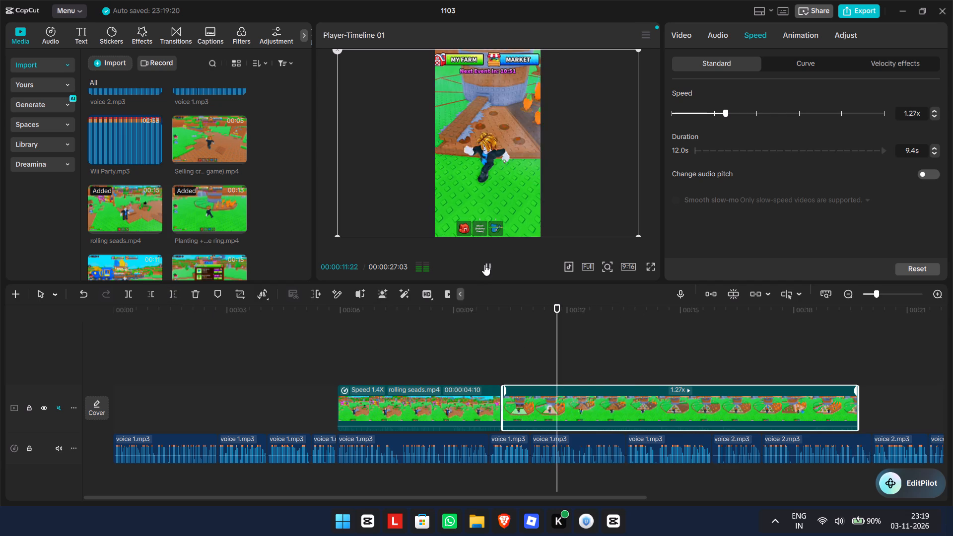
click(484, 265)
double_click(485, 265)
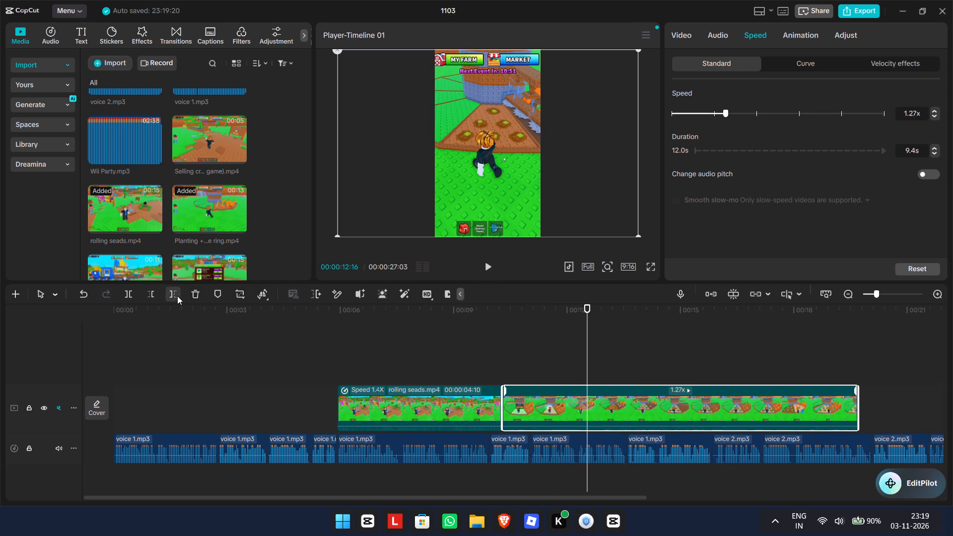
click(173, 295)
Preview the imported gameplay clips in the media library to choose footage for the next voiceover line.
click(216, 204)
click(117, 194)
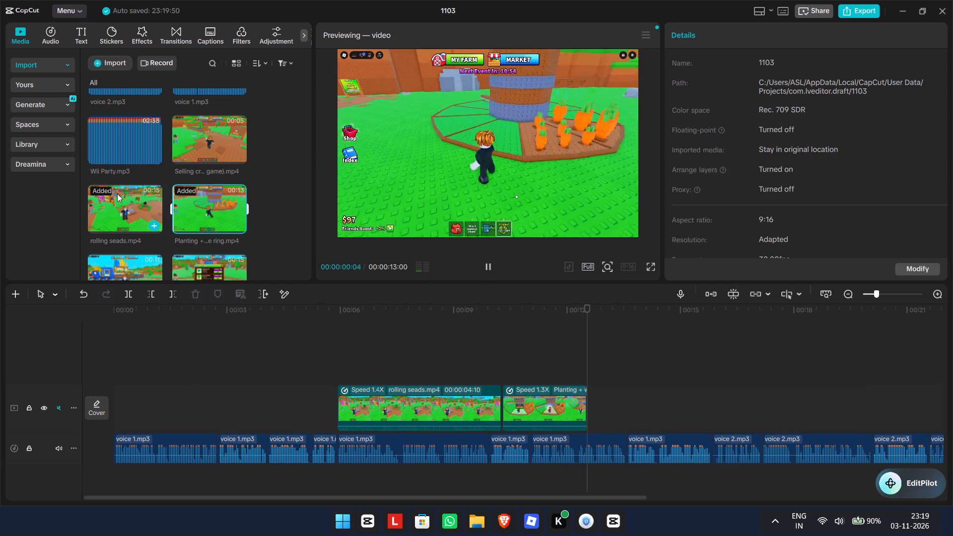
click(214, 148)
scroll(171, 228, down, 1)
click(114, 216)
click(231, 214)
click(219, 264)
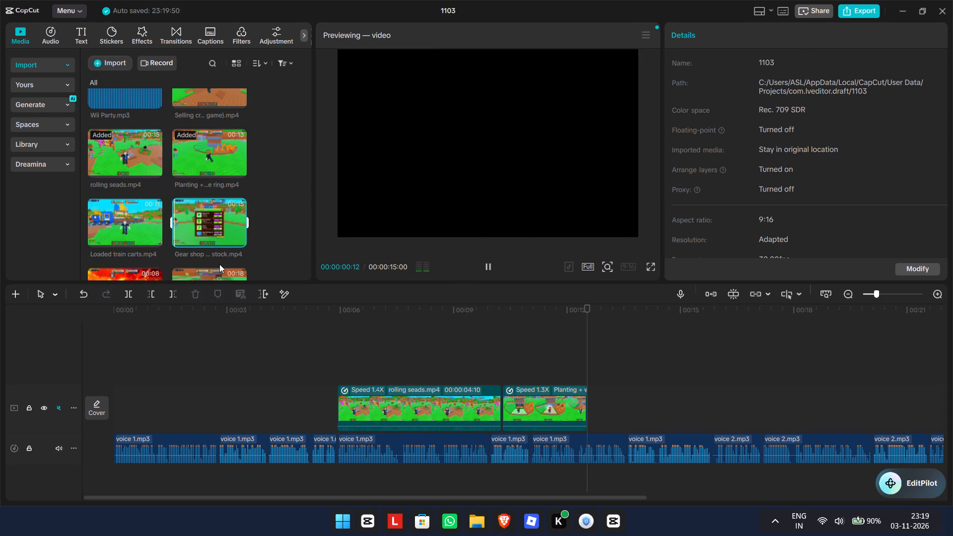
click(210, 280)
scroll(214, 260, down, 2)
Add the Clearing carrot tiles clip right after the planting clip and scale it to 285% to fill the frame.
drag(215, 231, 563, 382)
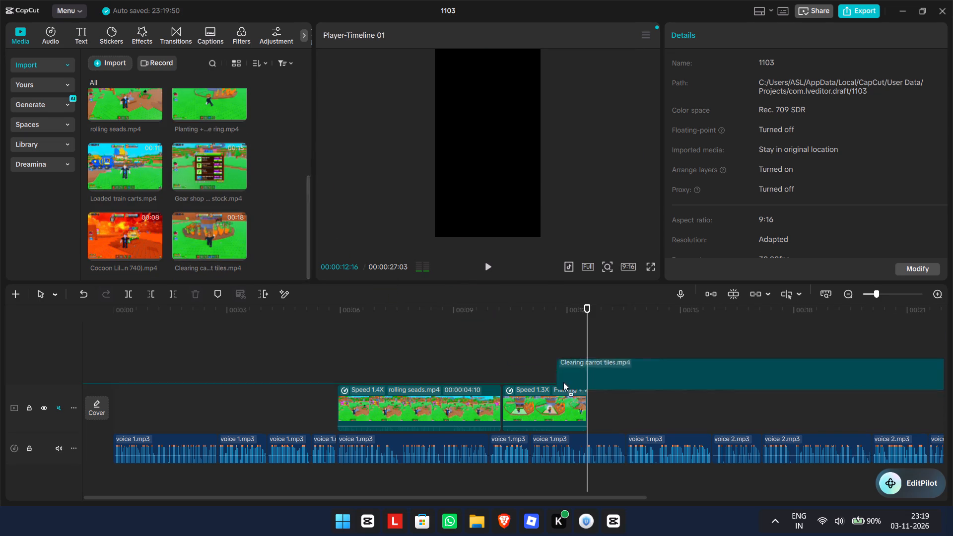
drag(563, 382, 590, 409)
drag(591, 345, 567, 340)
click(496, 266)
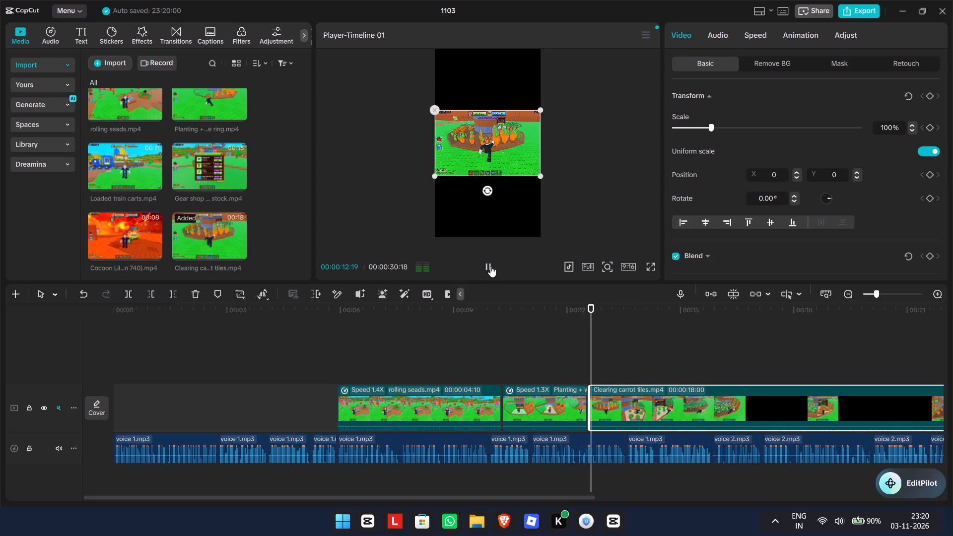
click(489, 264)
drag(541, 179, 664, 308)
Play the start of the Clearing carrot tiles clip and set its playback speed to 1.35x.
click(492, 271)
click(488, 269)
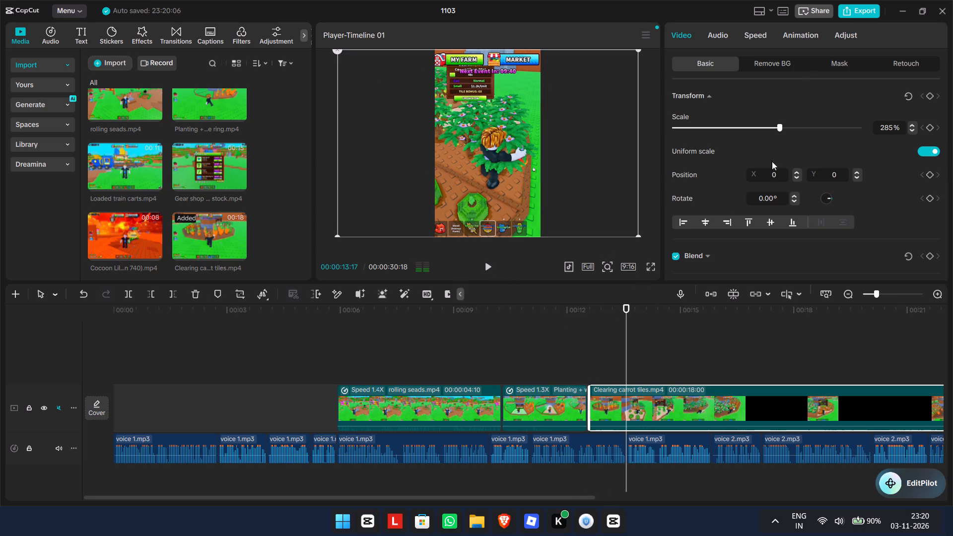
click(749, 39)
drag(723, 114, 729, 115)
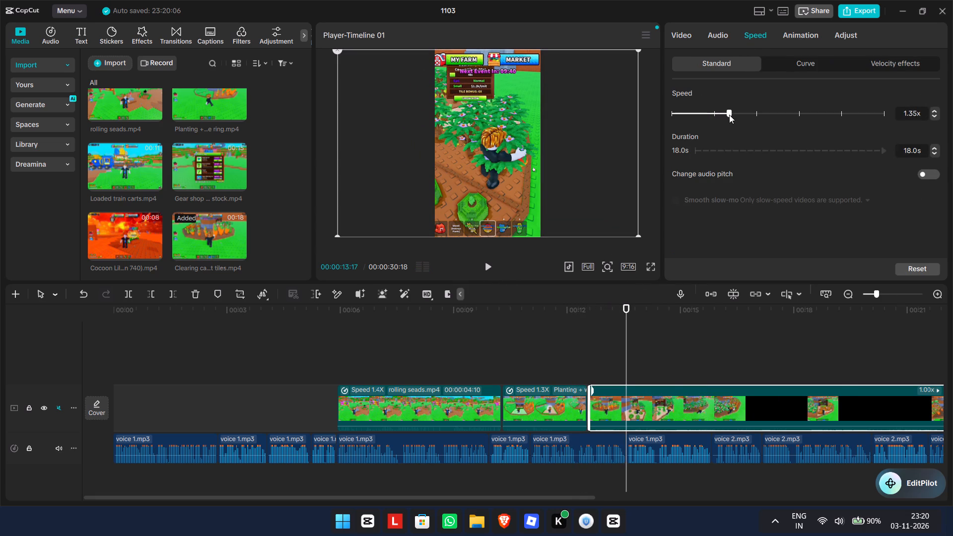
Replay the planting and carrot-clearing sections with the voiceover and trim away the Clearing carrot tiles clip after 00:00:14:04.
drag(629, 338, 512, 334)
click(490, 266)
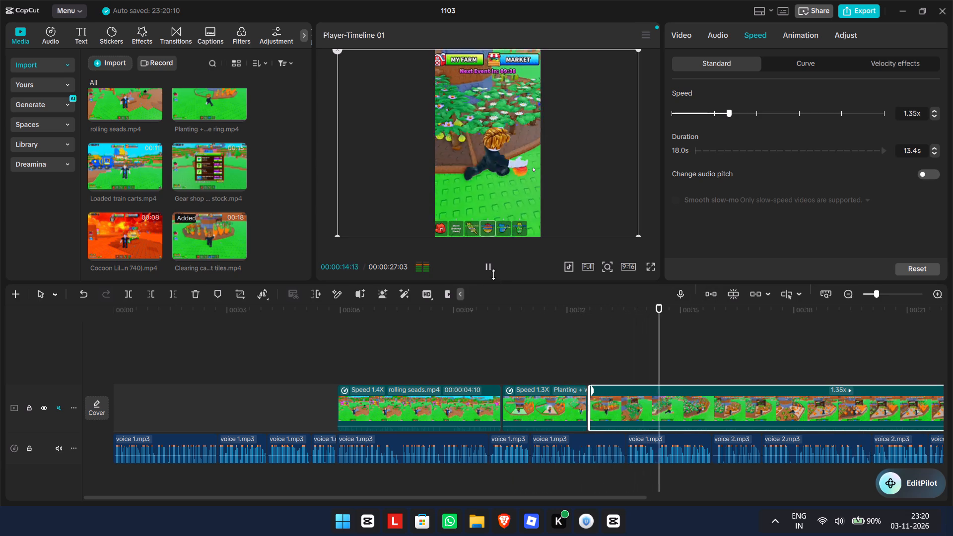
click(492, 273)
drag(687, 317, 506, 302)
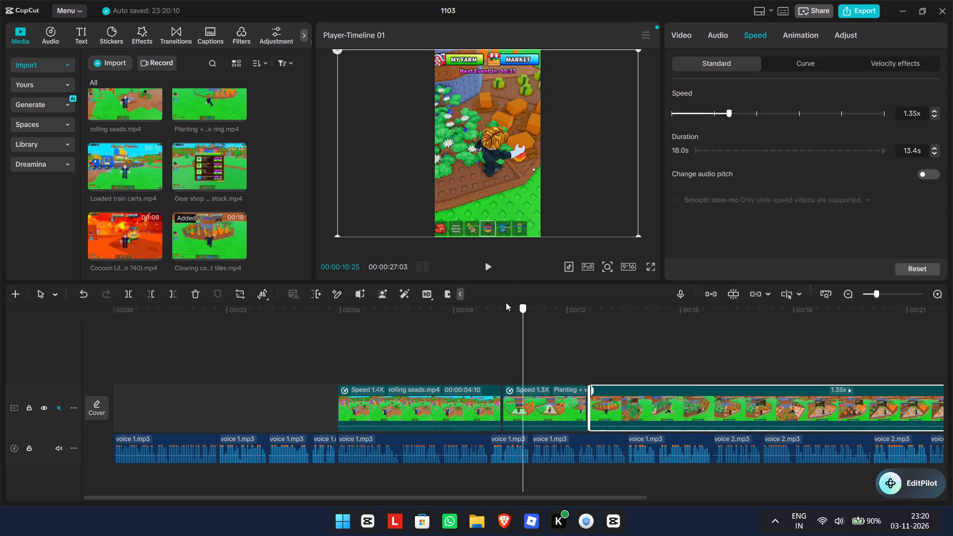
drag(506, 302, 494, 300)
click(483, 273)
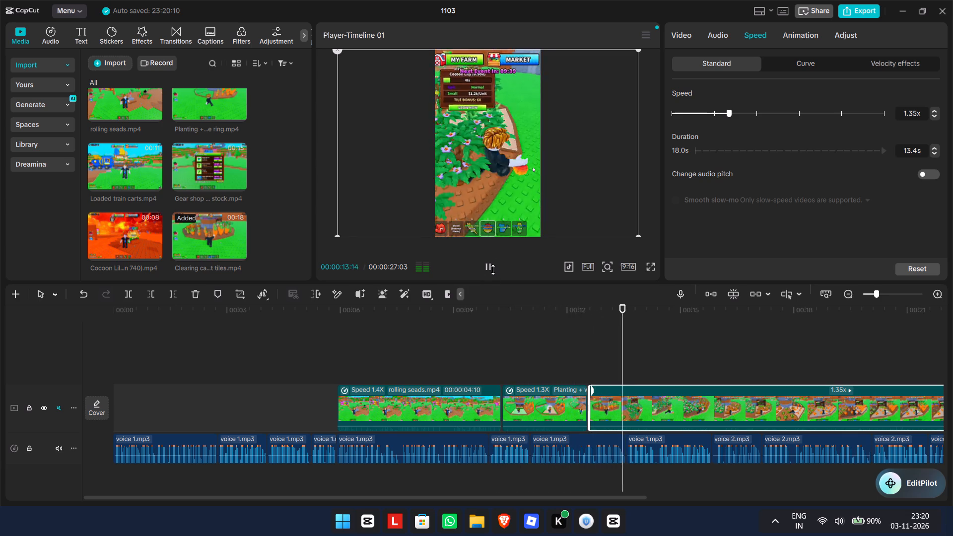
click(493, 269)
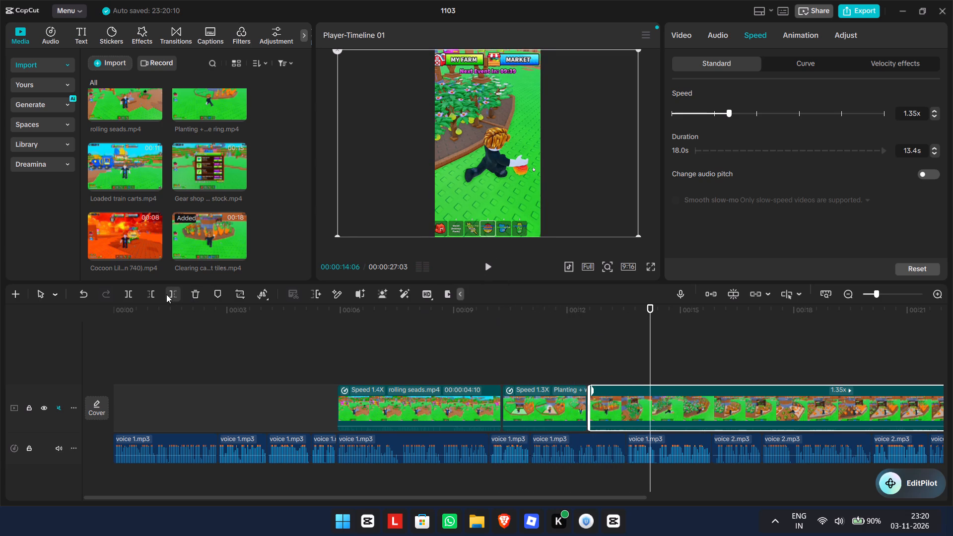
click(648, 324)
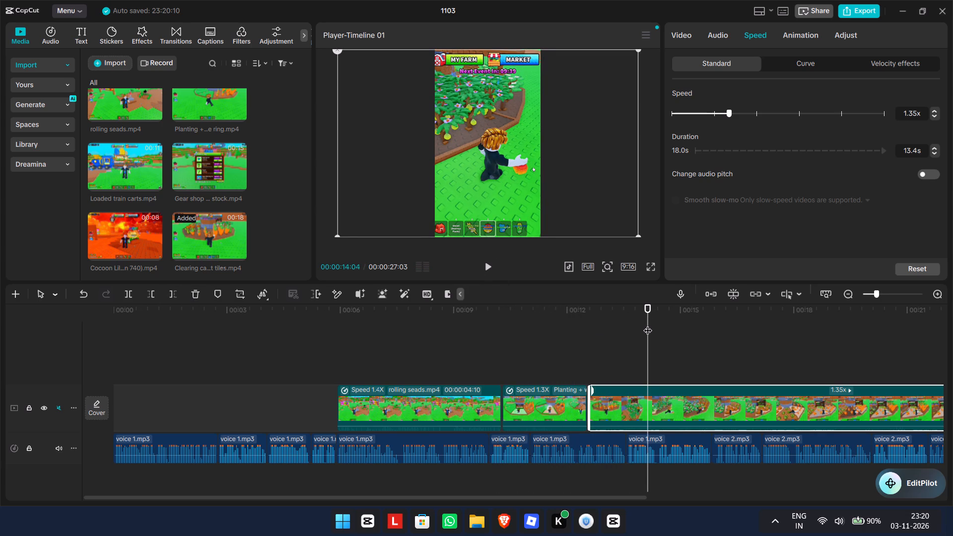
click(173, 294)
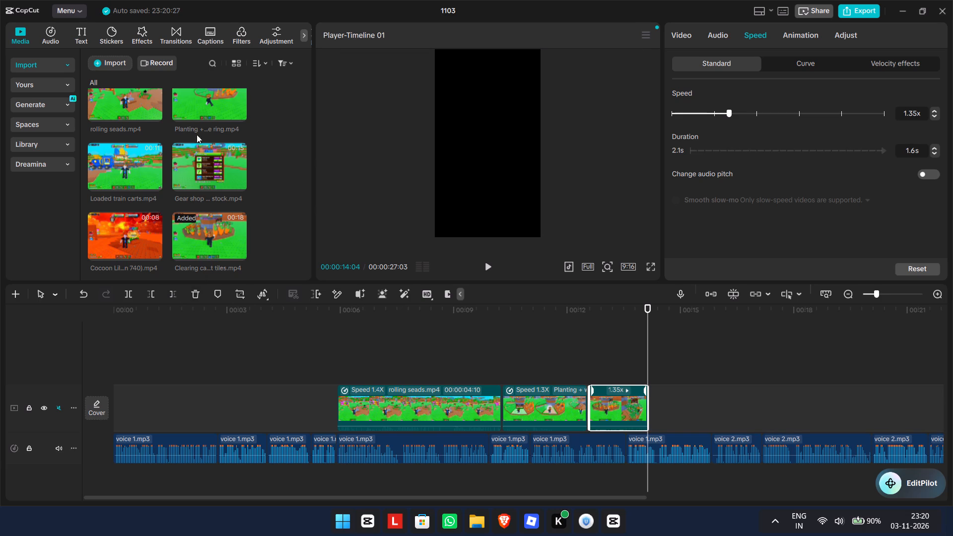
Add the Selling crates (late game) clip right after the Clearing carrot tiles clip and scale it to 285% to fill the frame.
scroll(139, 167, up, 3)
drag(227, 186, 537, 332)
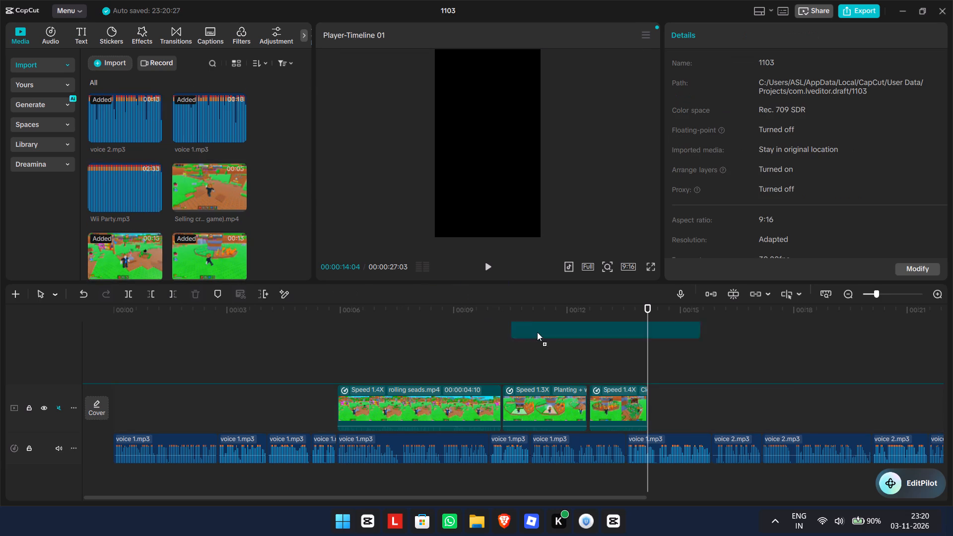
drag(537, 332, 649, 407)
drag(649, 353, 656, 350)
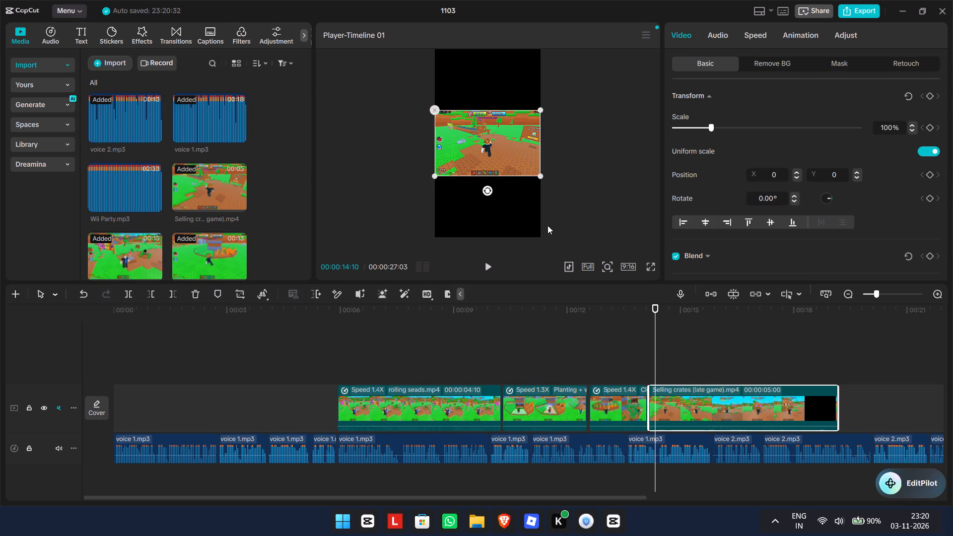
drag(540, 175, 667, 288)
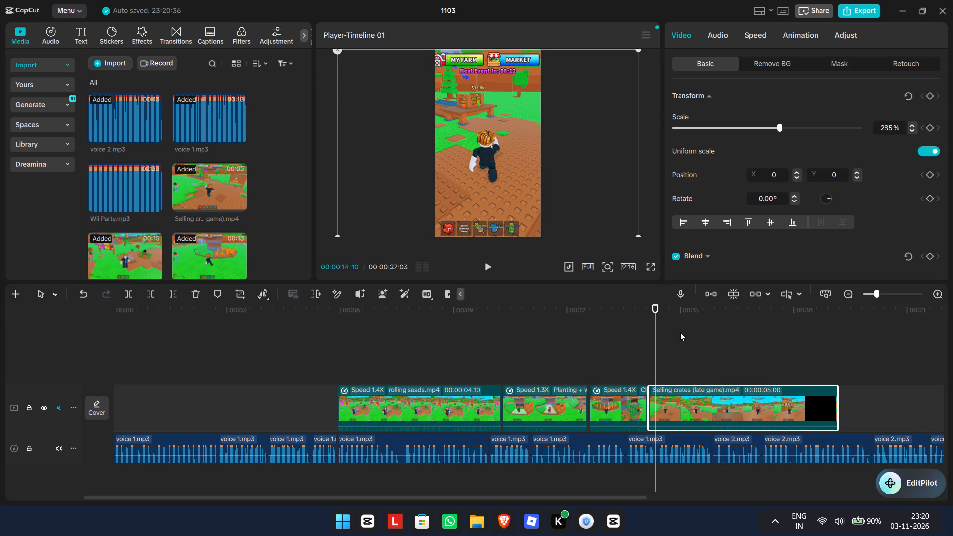
Play through the Selling crates clip with the voiceover and set its playback speed to 1.46x.
drag(658, 337, 578, 322)
click(492, 266)
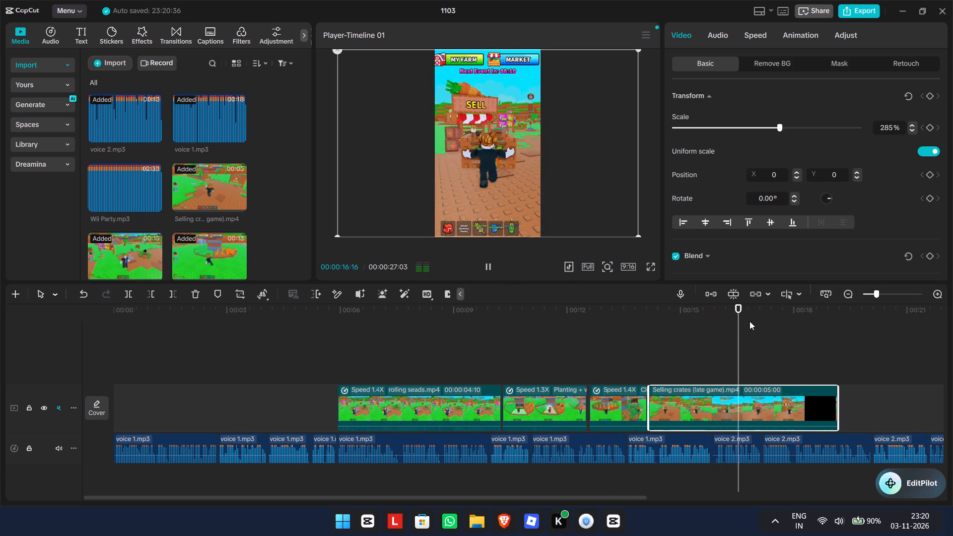
drag(788, 328, 744, 326)
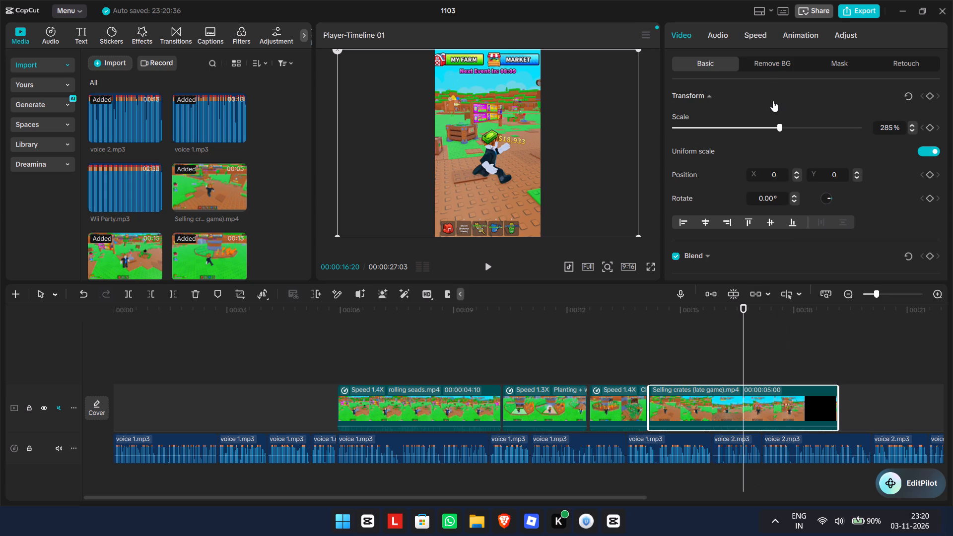
click(755, 29)
drag(723, 117, 734, 117)
Replay the Selling crates section, trim away the clip's start before 00:00:14:21, and close the gap to the Clearing carrot tiles clip.
drag(745, 332, 615, 323)
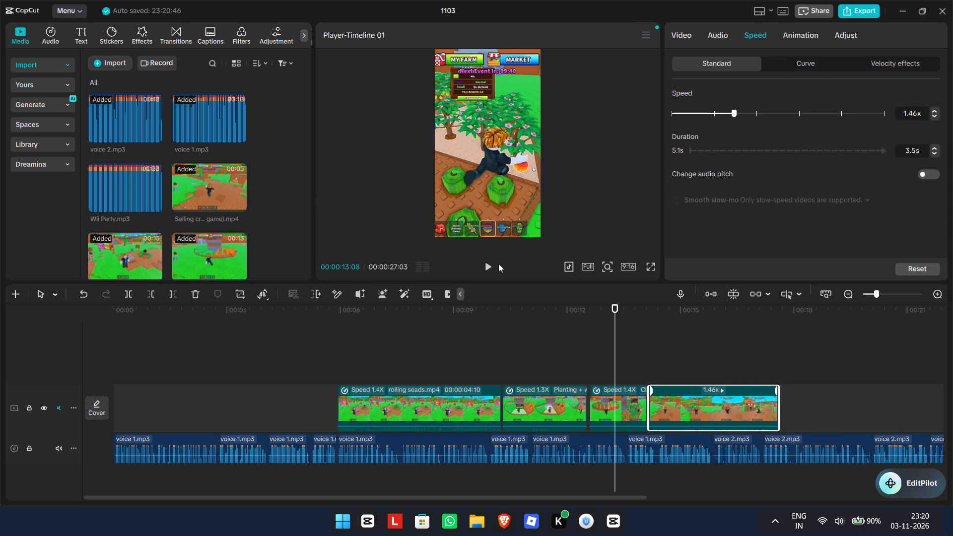
click(498, 264)
click(488, 265)
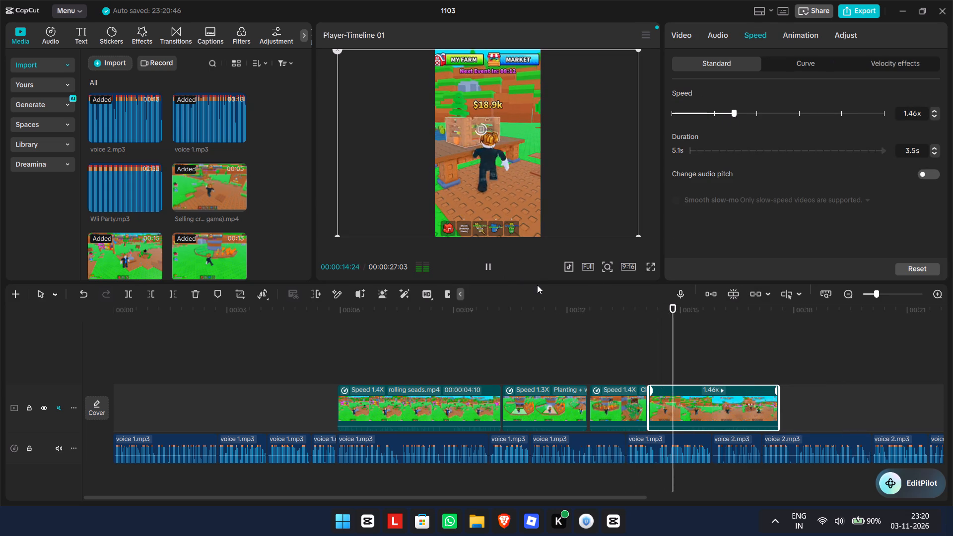
click(486, 272)
drag(701, 335, 670, 335)
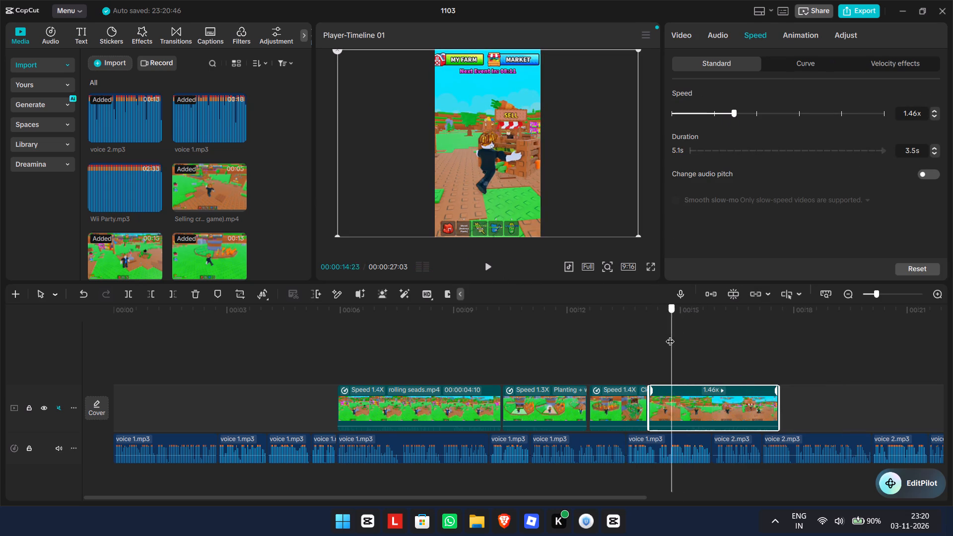
drag(670, 335, 669, 336)
click(149, 298)
drag(703, 398, 701, 398)
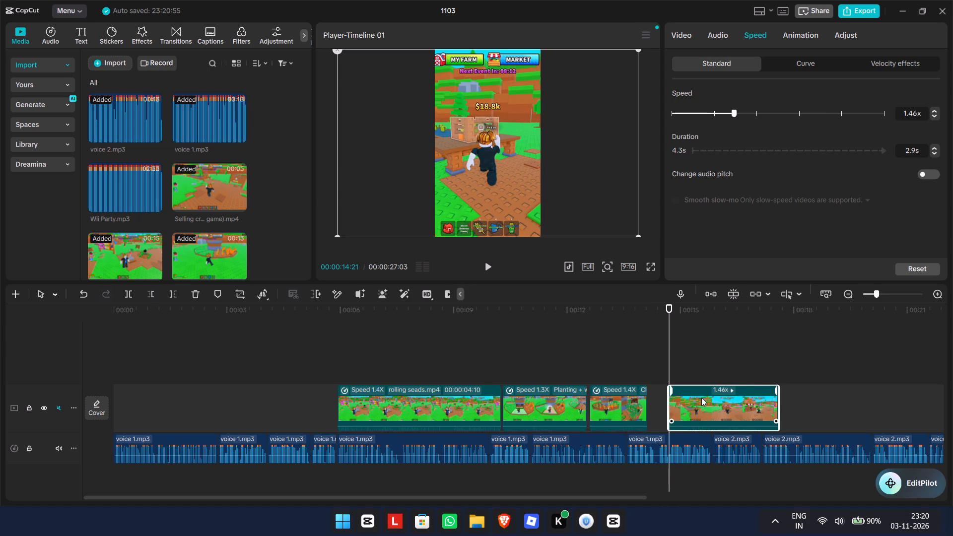
drag(701, 398, 684, 398)
Check the trimmed Selling crates clip against the voiceover, set its playback speed to 2.00x, and replay it.
drag(661, 345, 637, 345)
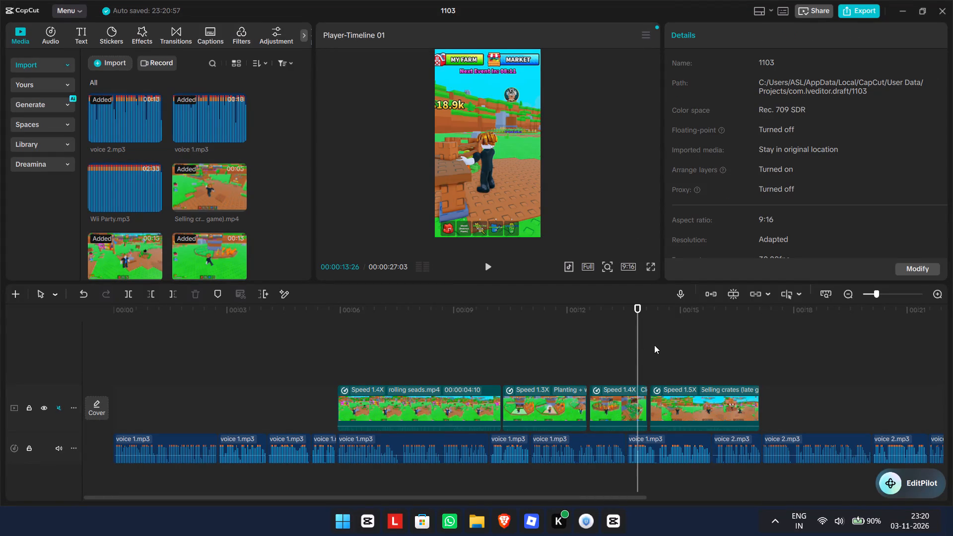
click(489, 271)
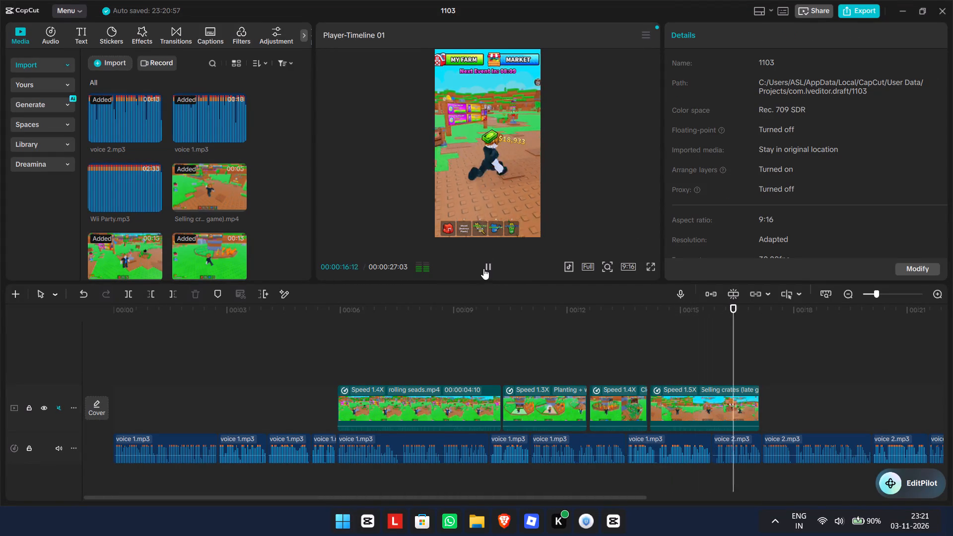
click(489, 268)
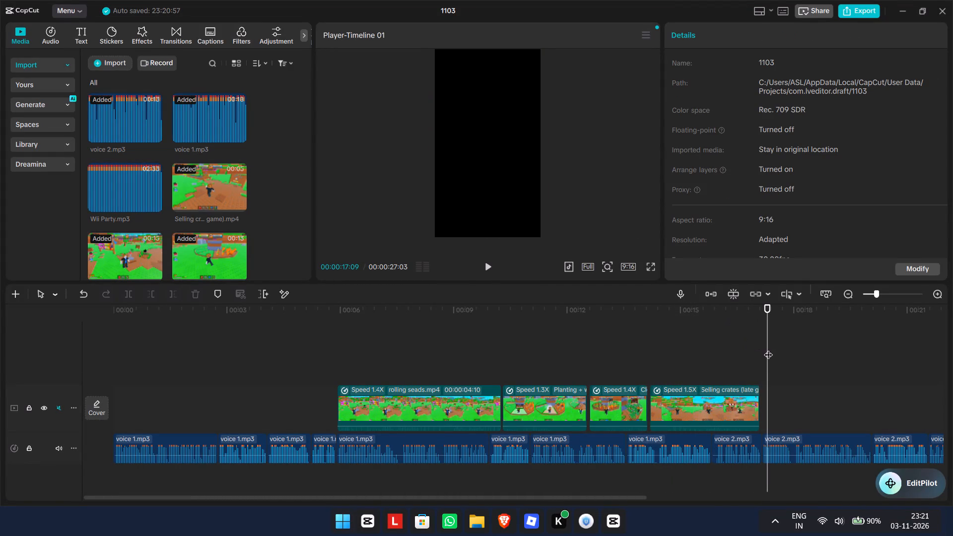
drag(766, 348, 680, 340)
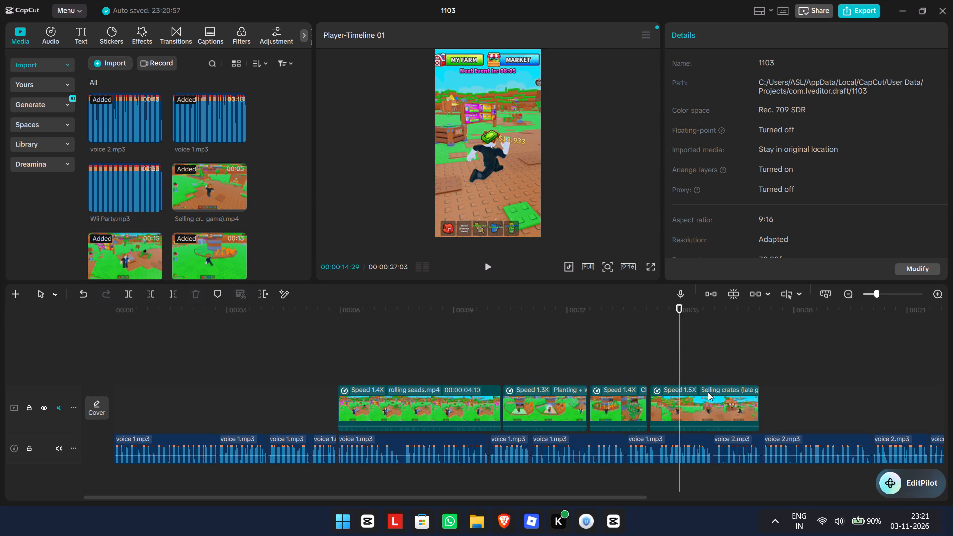
click(710, 408)
click(754, 27)
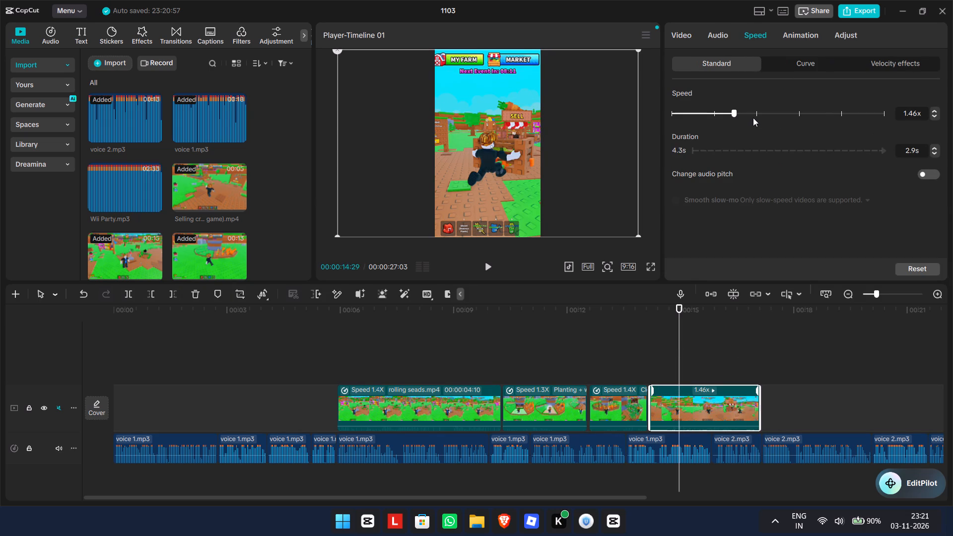
click(754, 117)
drag(676, 340, 625, 341)
click(489, 268)
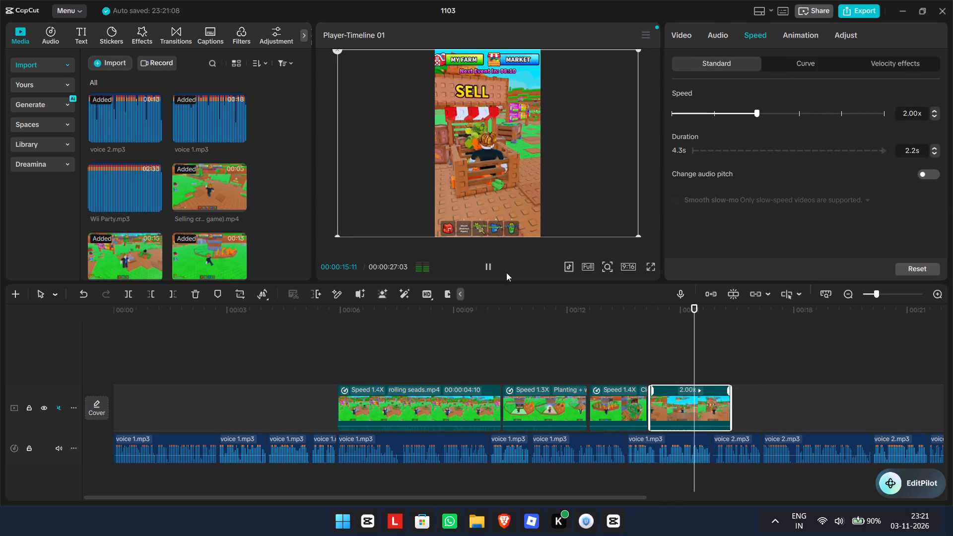
click(488, 265)
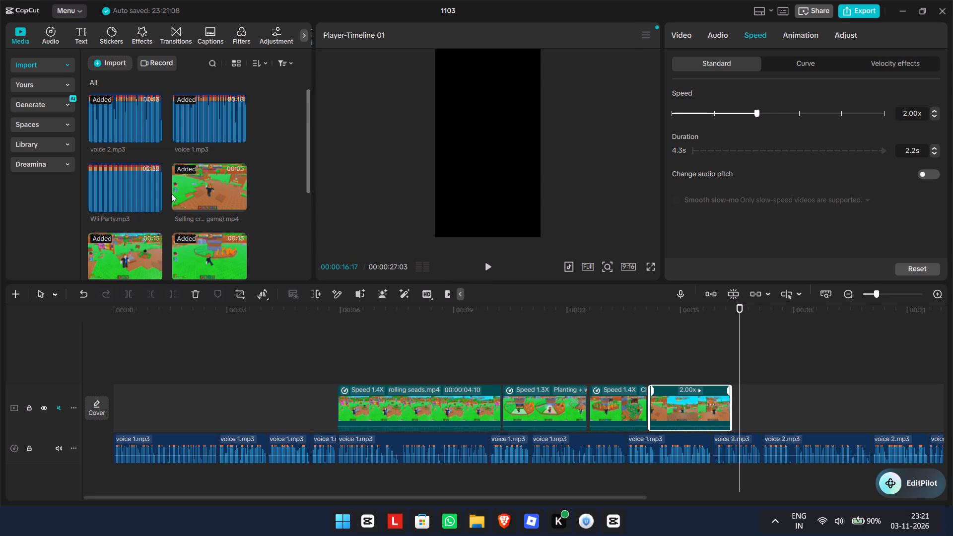
Add the Gear shop full stock clip right after the Selling crates clip and scale it to 285% to fill the frame.
scroll(168, 206, down, 2)
drag(211, 211, 665, 370)
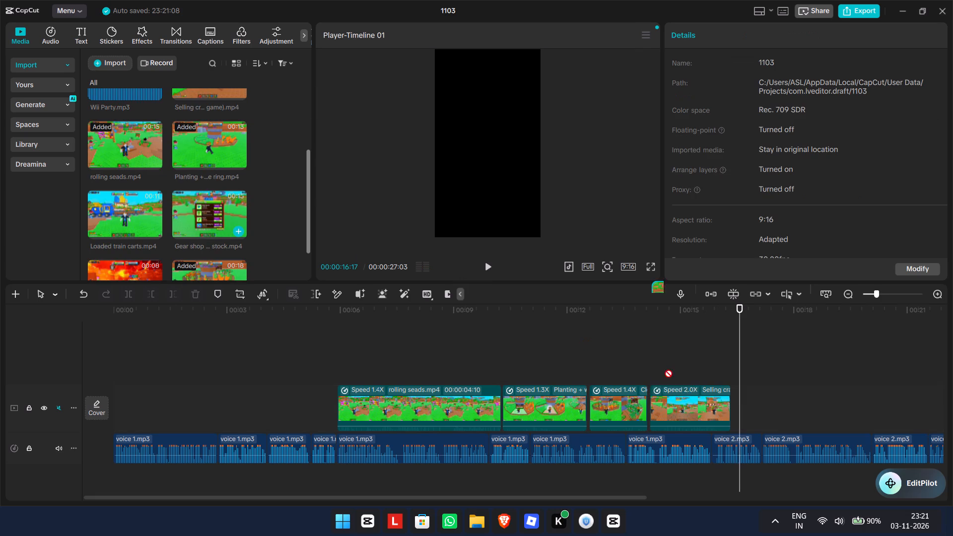
drag(665, 370, 731, 405)
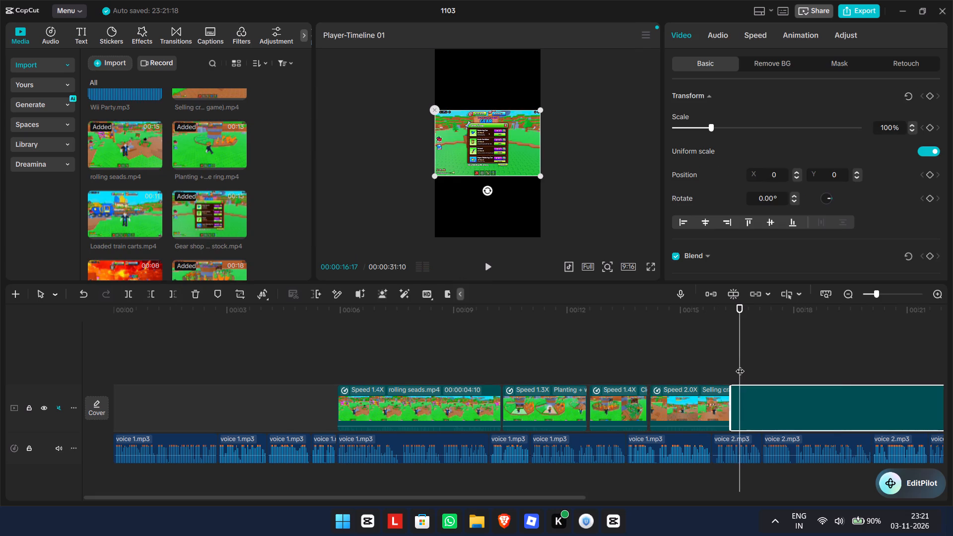
drag(544, 179, 624, 233)
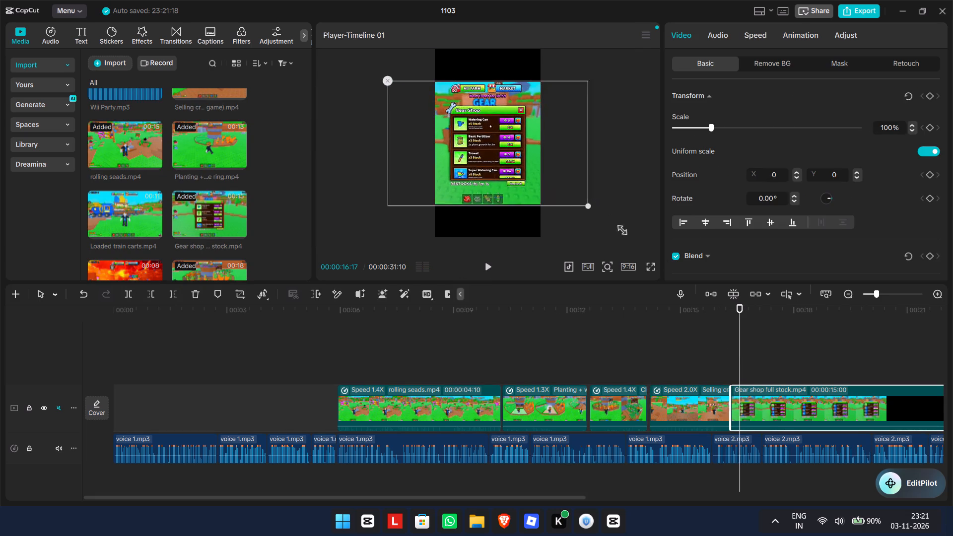
drag(624, 233, 692, 277)
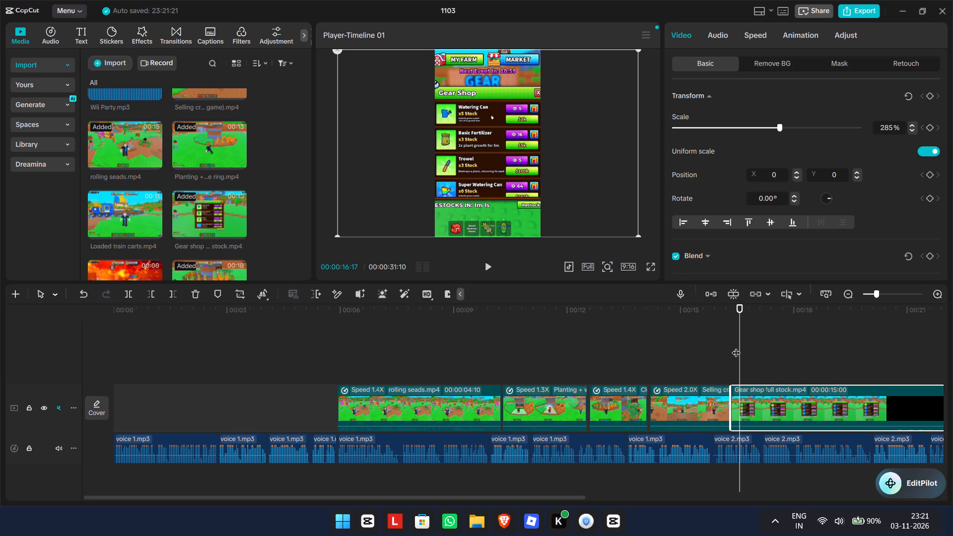
Play the transition into the Gear shop full stock clip and set that clip's playback speed to 1.35x.
drag(739, 346, 691, 345)
click(496, 274)
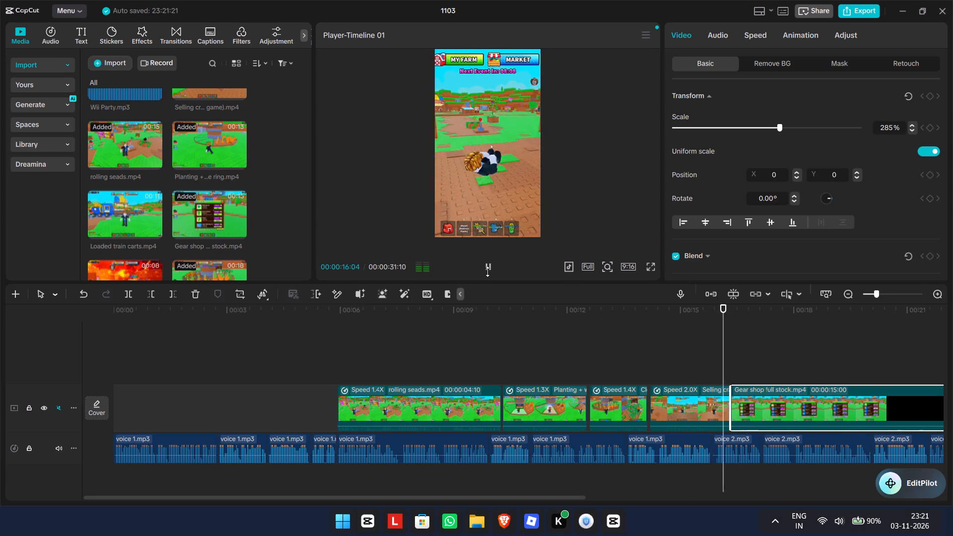
click(487, 271)
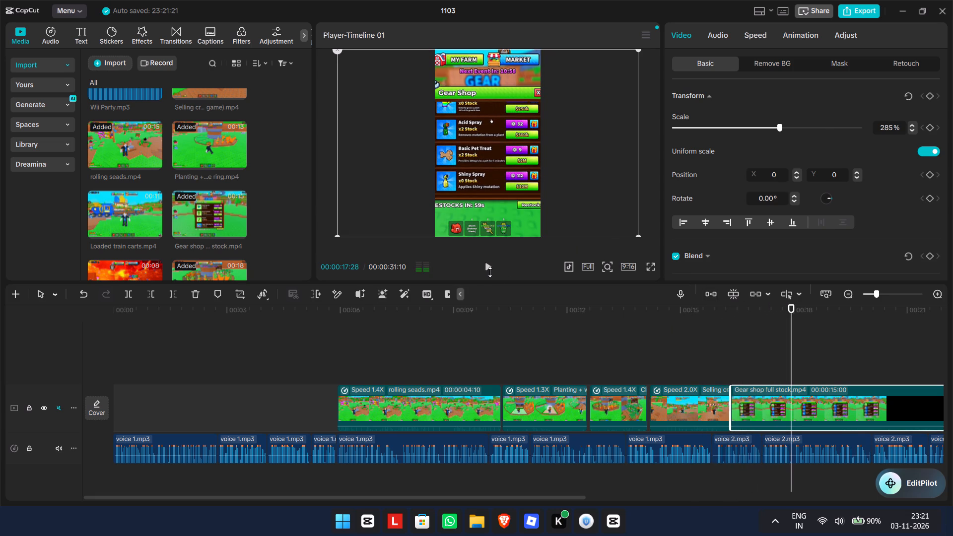
click(757, 30)
drag(723, 116, 729, 116)
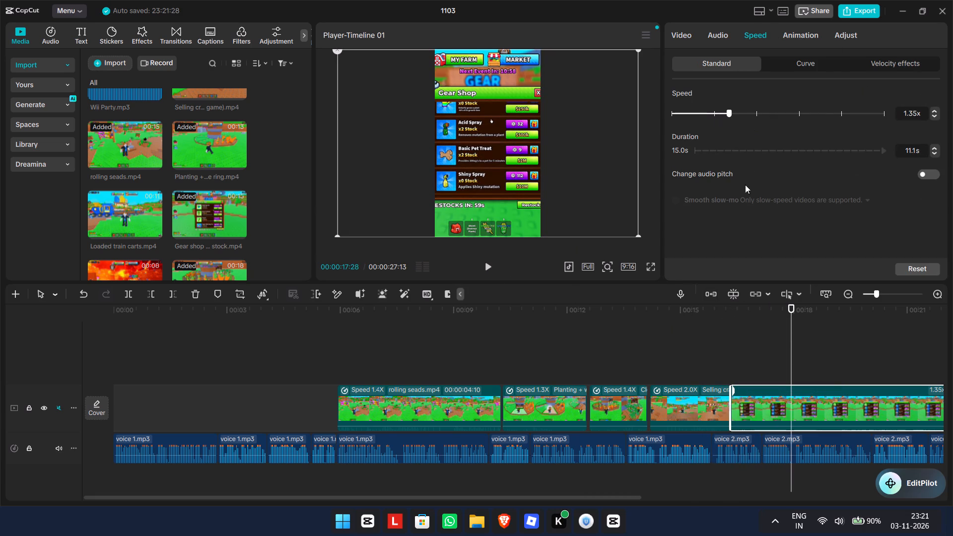
Play the sped-up Gear shop full stock clip with the voiceover to check how long its footage should run.
drag(792, 332, 724, 335)
click(490, 265)
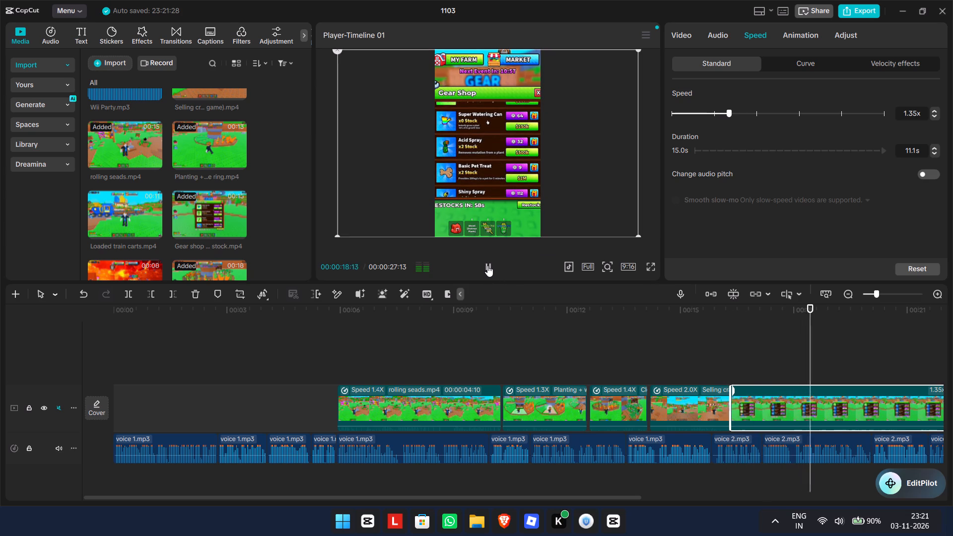
click(488, 266)
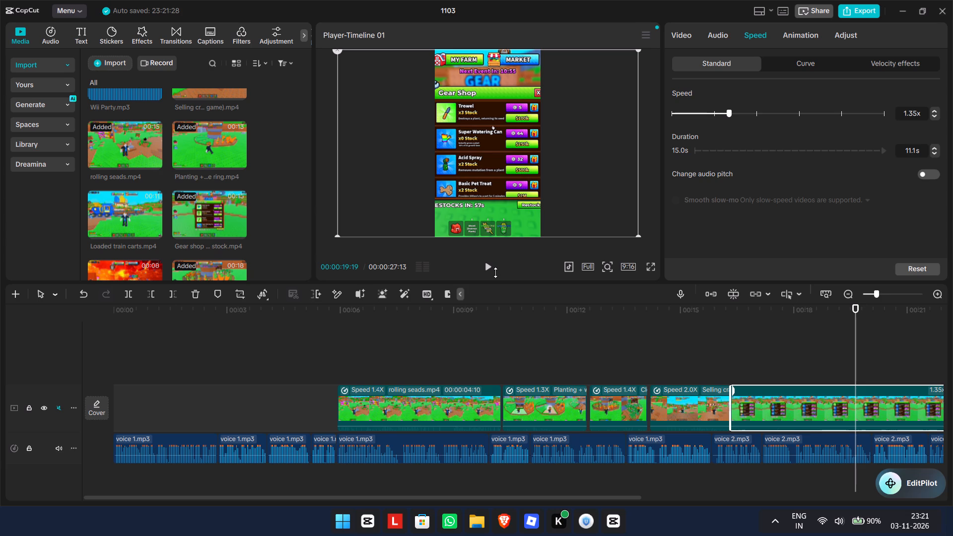
click(483, 261)
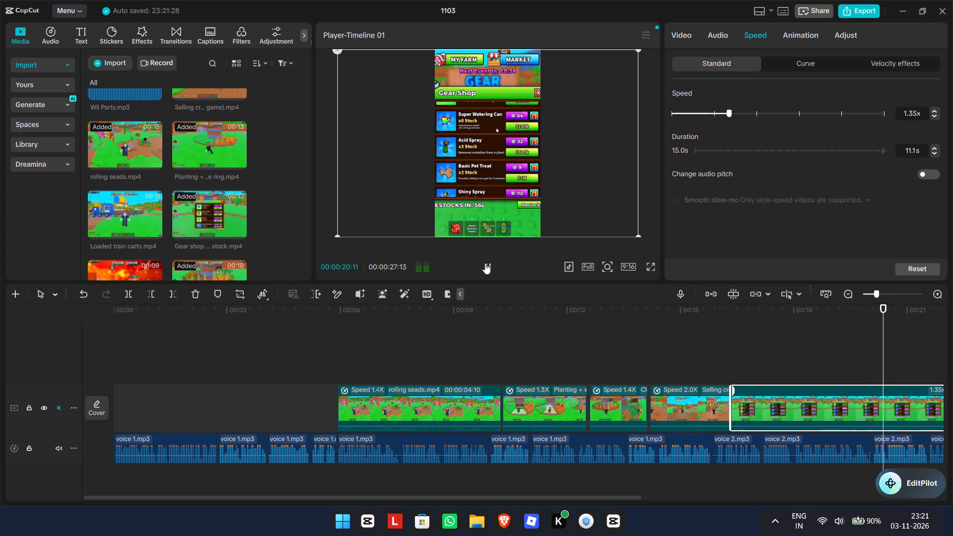
click(487, 265)
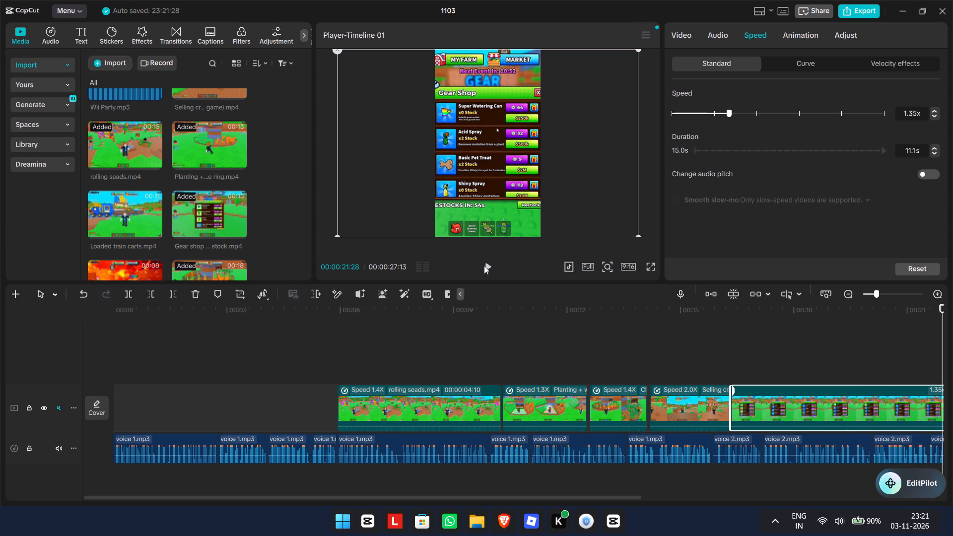
scroll(117, 165, down, 2)
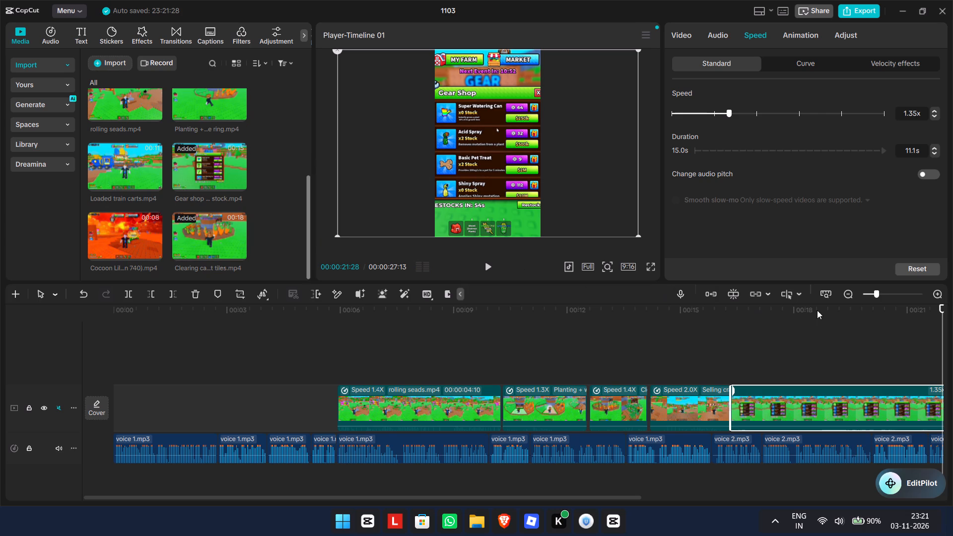
Replay the Gear shop full stock clip against the voiceover and cut off its remainder after 00:00:17:14.
drag(942, 332, 582, 338)
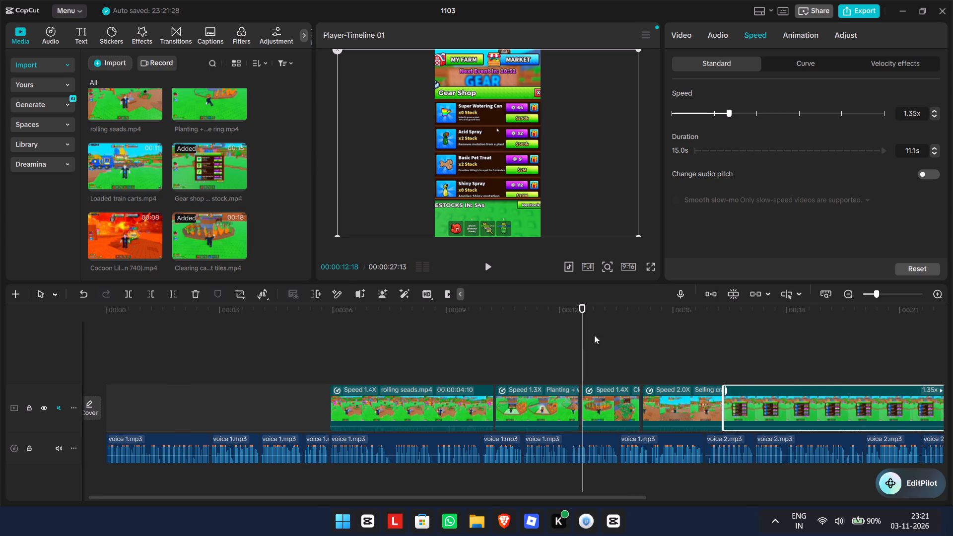
click(488, 264)
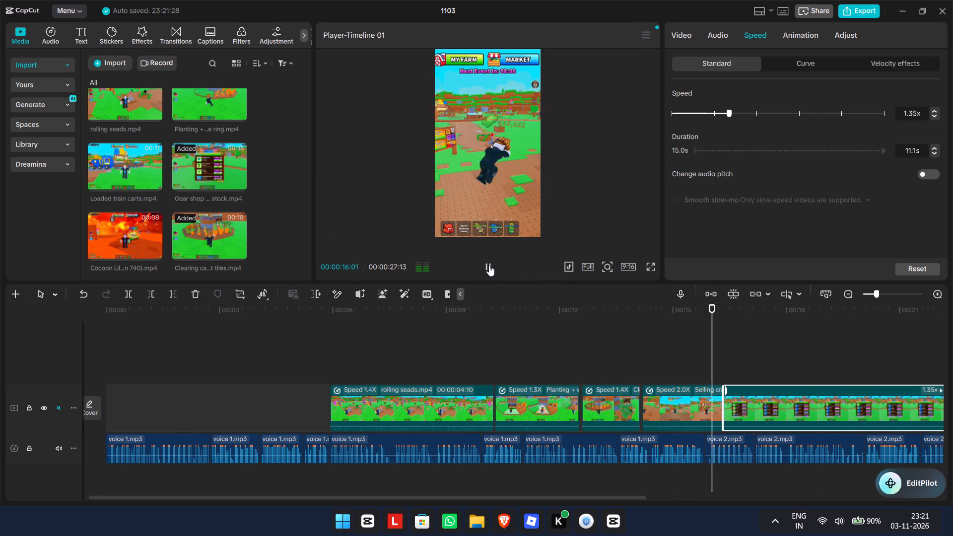
click(489, 265)
click(489, 265)
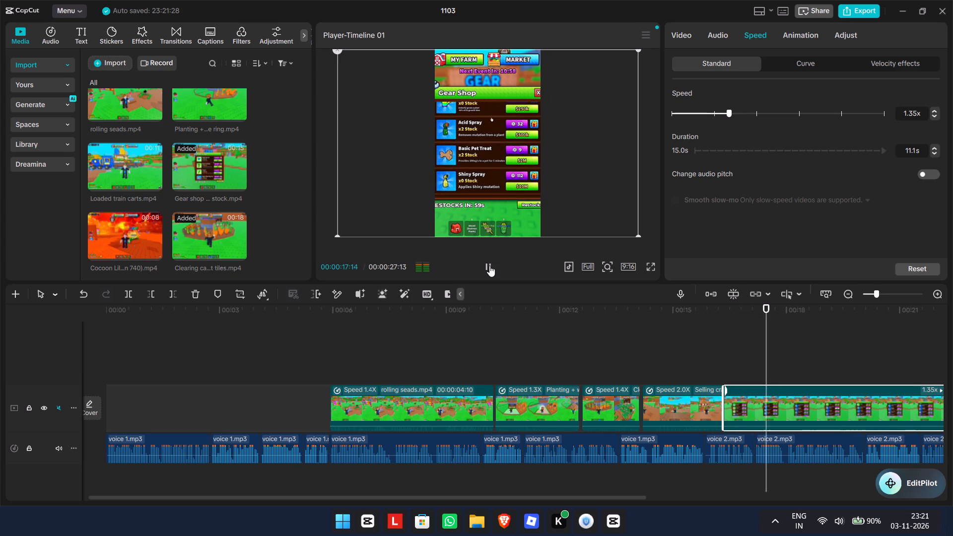
click(489, 266)
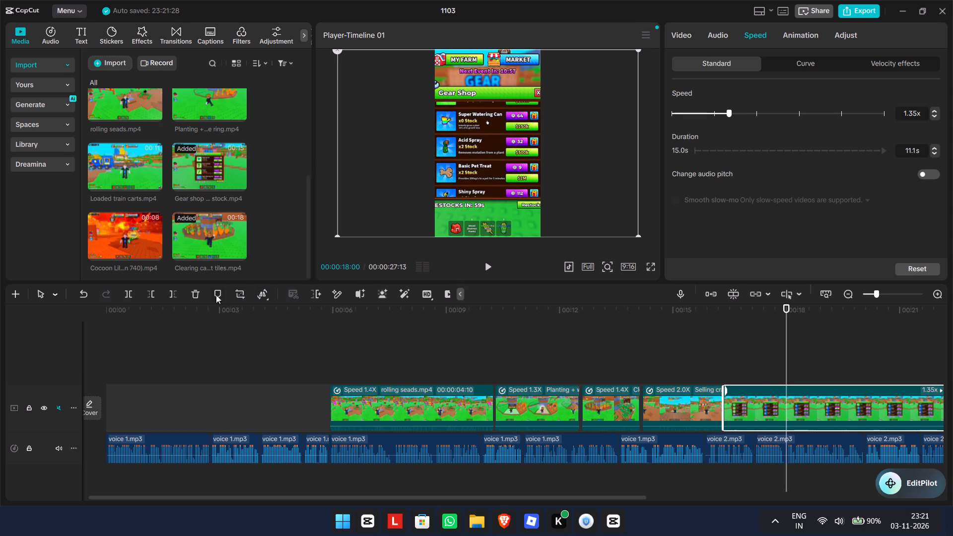
drag(793, 330, 776, 333)
drag(786, 333, 732, 335)
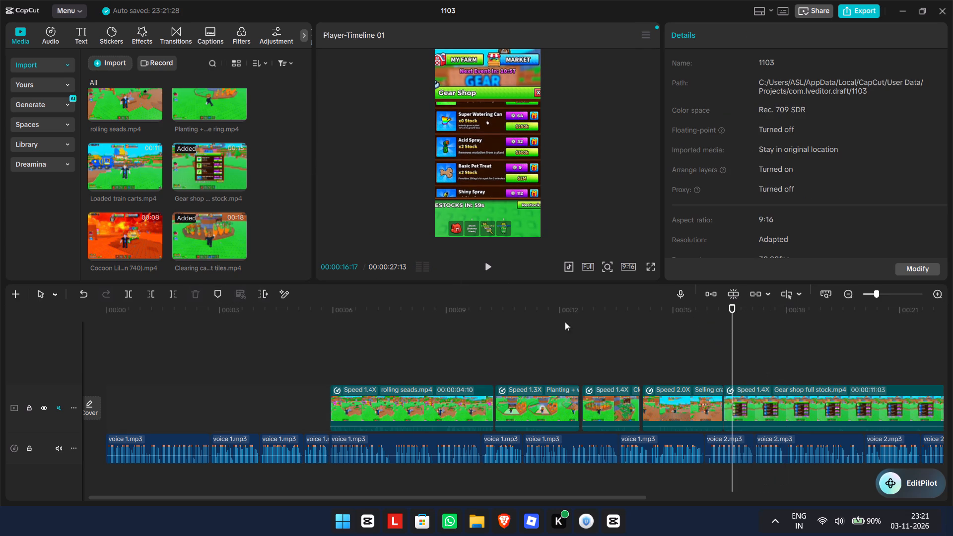
click(485, 266)
triple_click(486, 266)
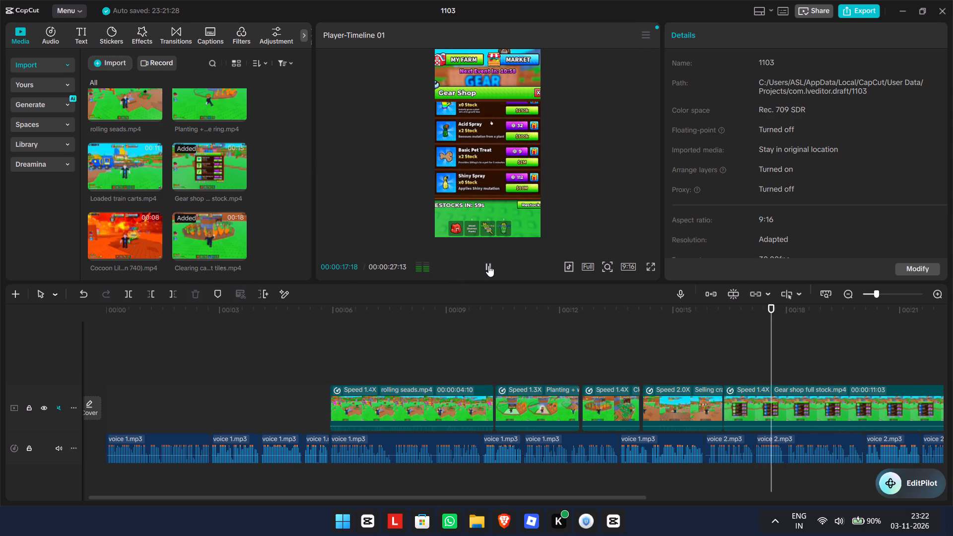
drag(778, 346, 723, 346)
click(476, 271)
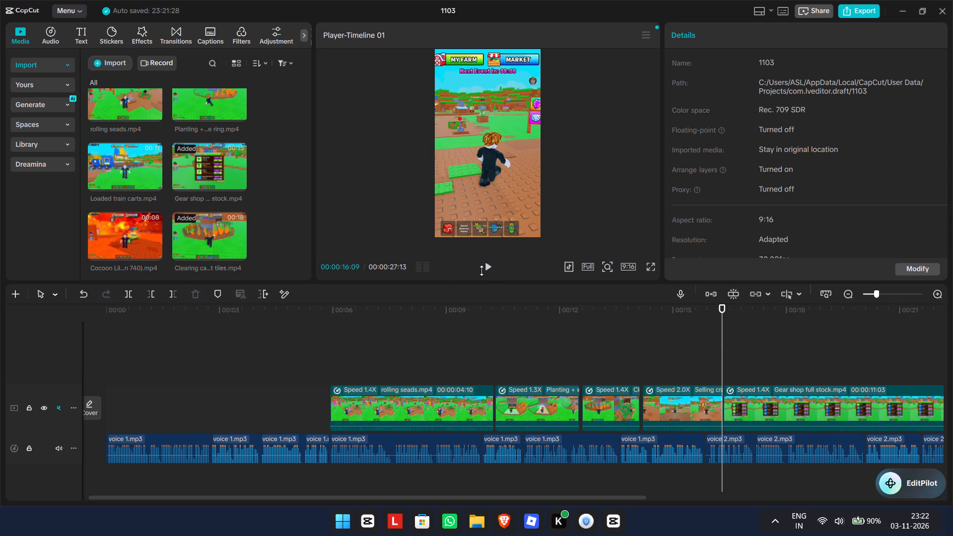
click(481, 270)
click(487, 268)
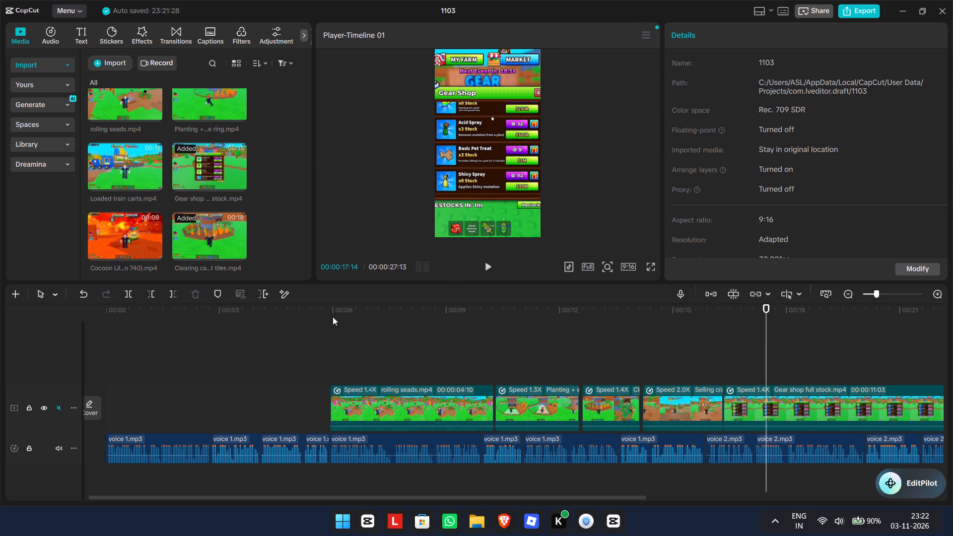
click(170, 292)
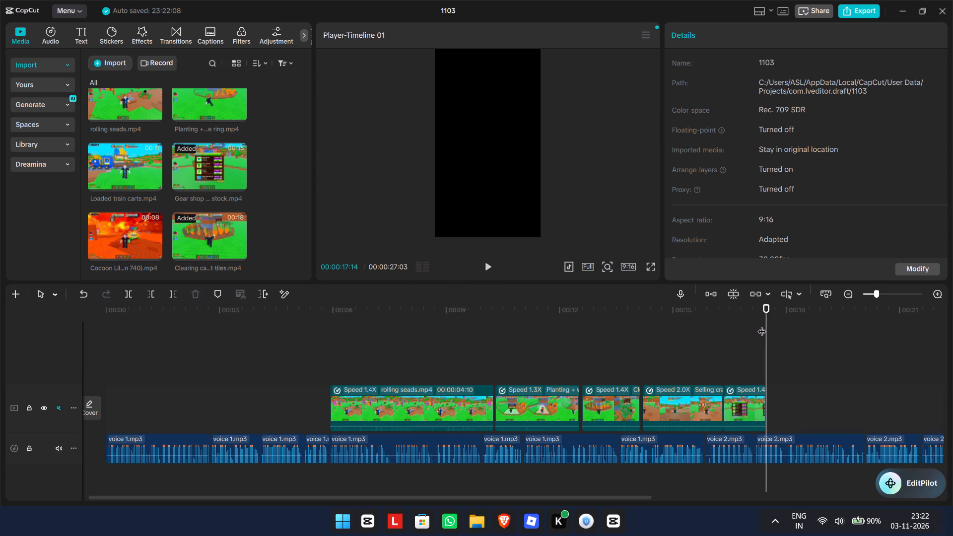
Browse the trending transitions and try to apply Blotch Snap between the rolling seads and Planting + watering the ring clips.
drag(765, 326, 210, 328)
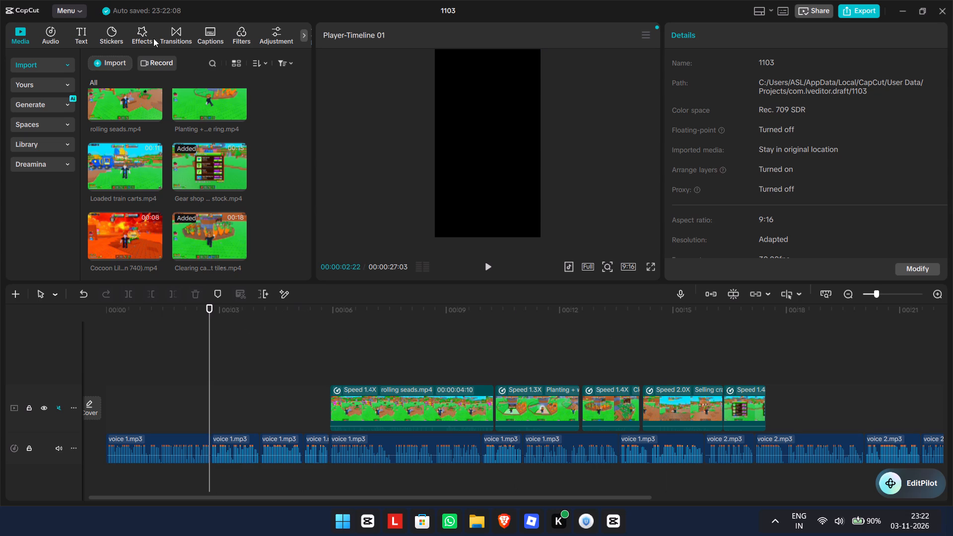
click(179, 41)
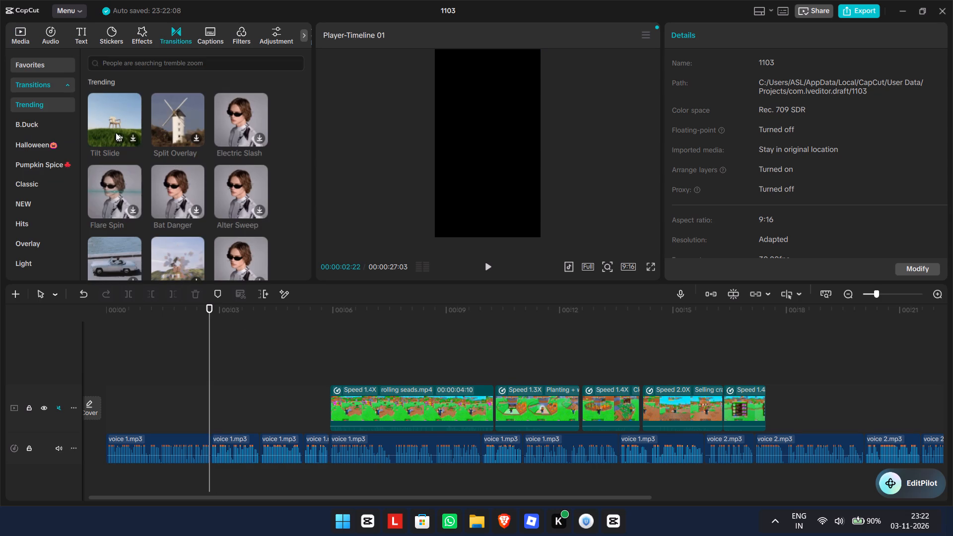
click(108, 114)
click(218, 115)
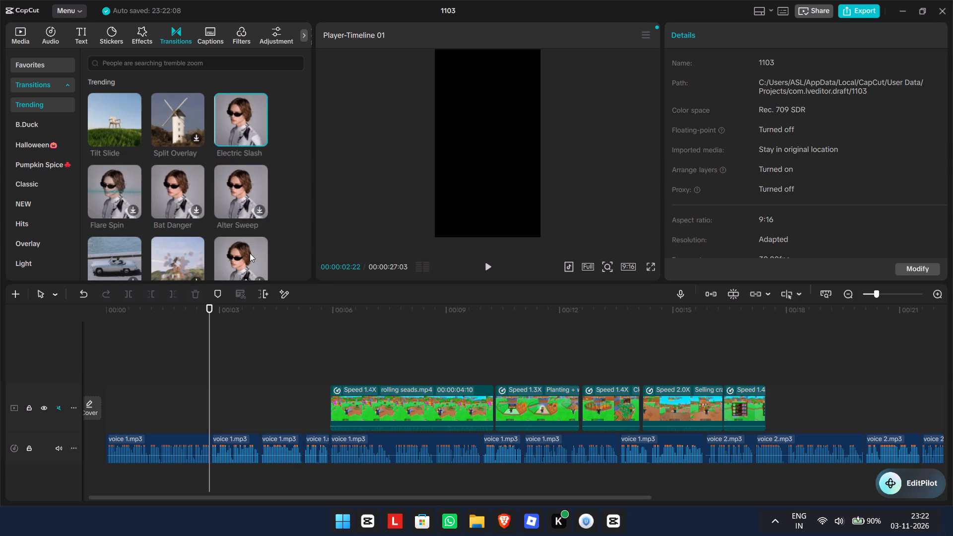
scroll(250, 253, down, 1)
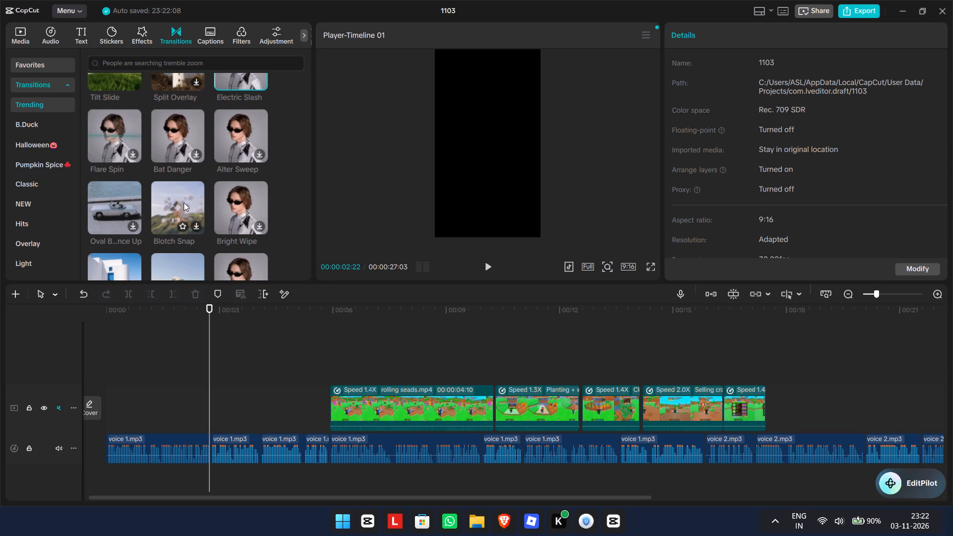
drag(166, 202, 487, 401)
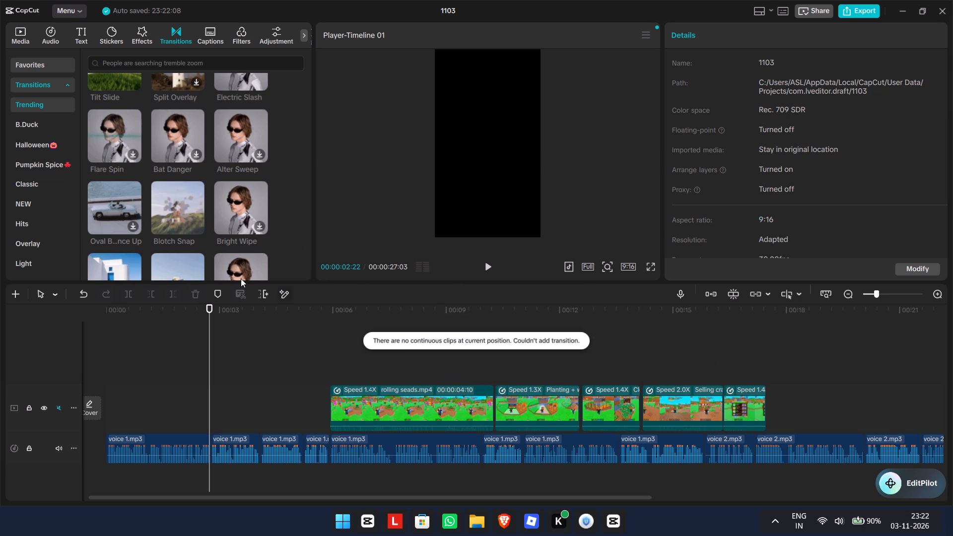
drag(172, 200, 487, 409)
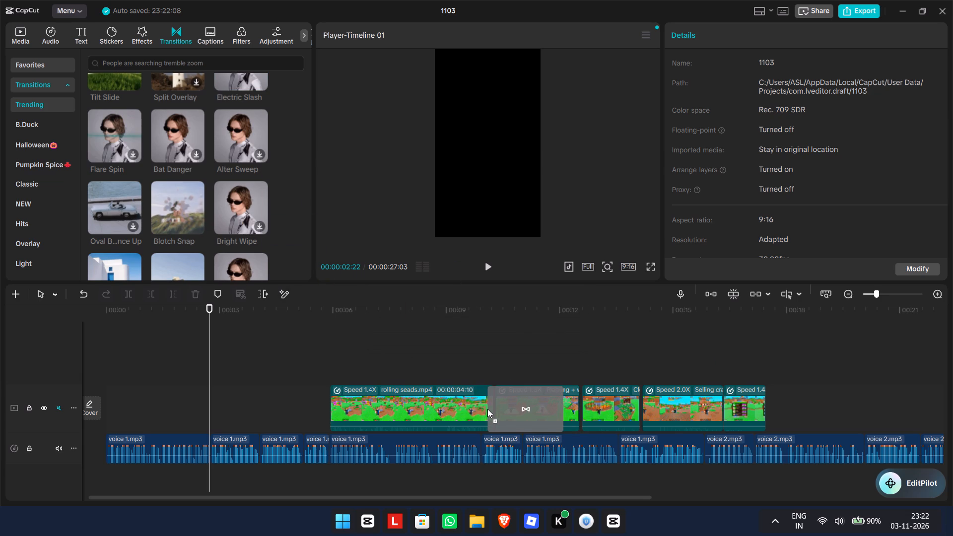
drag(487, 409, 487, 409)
Close the gap after the rolling seads clip by moving the Planting + watering the ring clip directly against its end.
drag(905, 293, 907, 294)
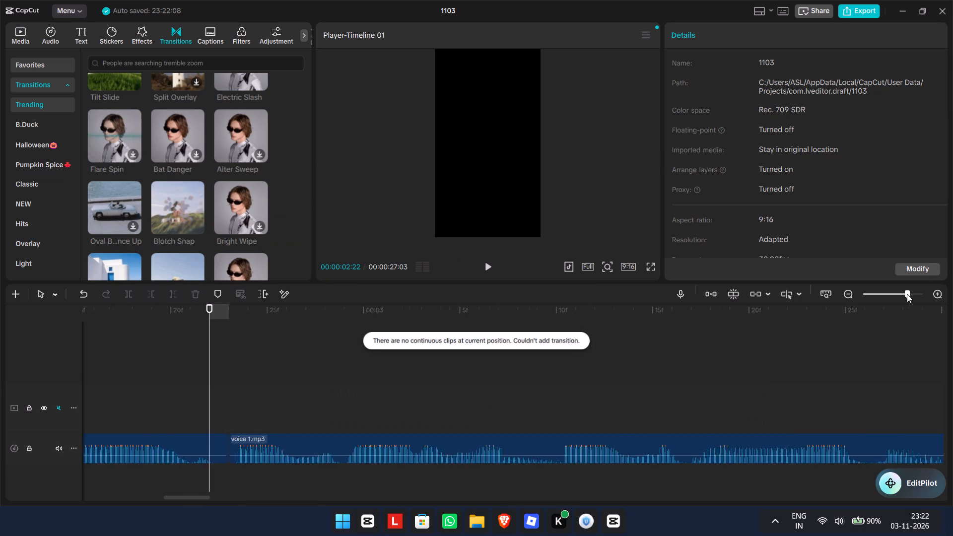
drag(907, 294, 893, 295)
scroll(739, 380, left, 4)
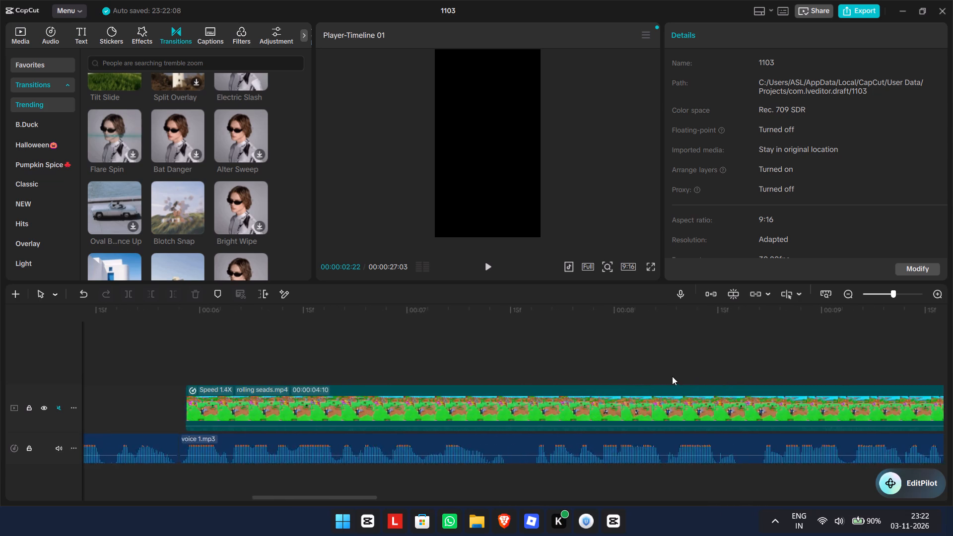
scroll(672, 376, left, 4)
scroll(660, 383, right, 1)
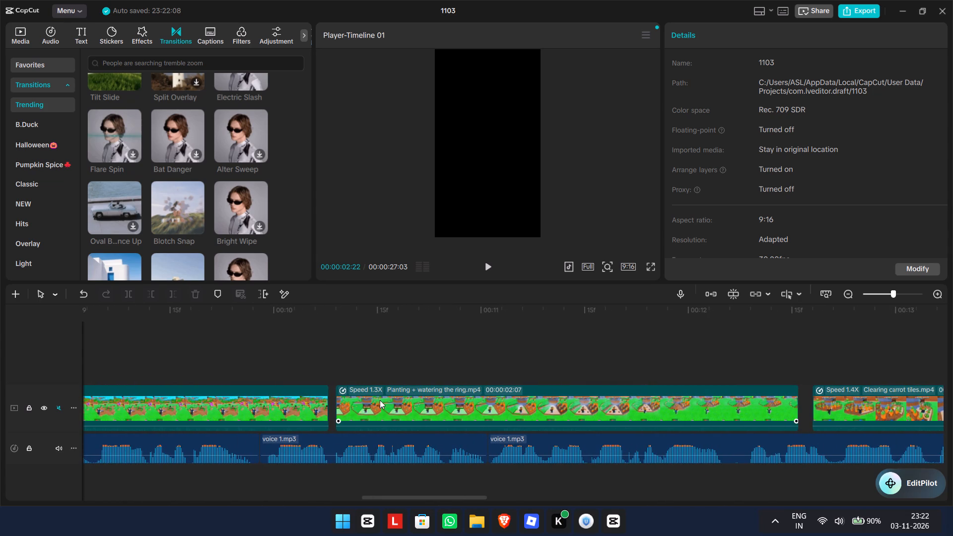
drag(384, 402, 373, 405)
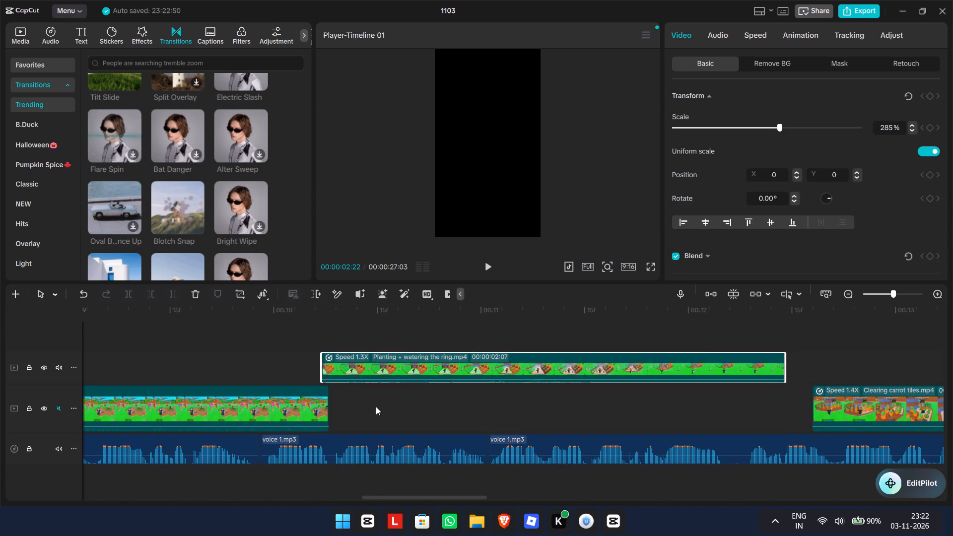
drag(383, 359, 391, 409)
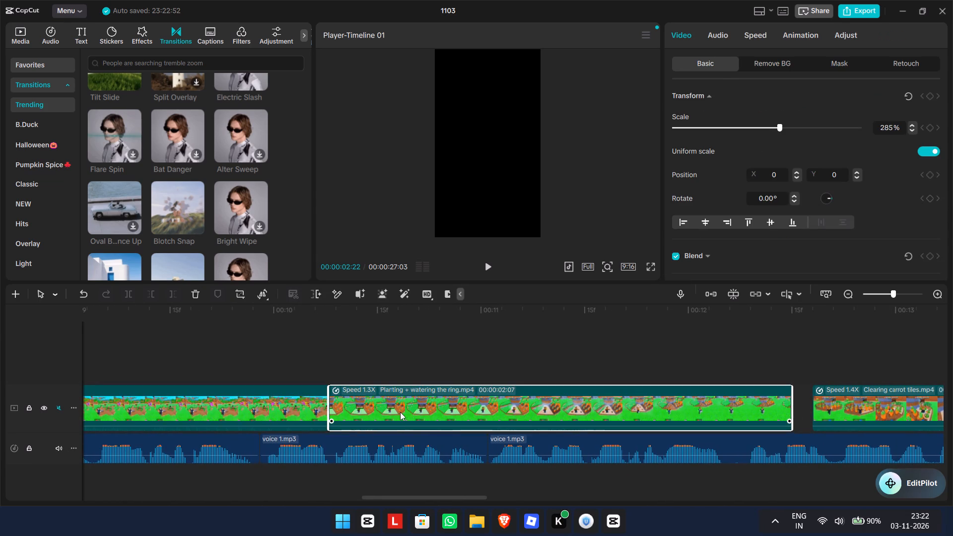
Apply the Blotch Snap transition at the cut between the rolling seads and Planting + watering the ring clips.
click(325, 345)
drag(167, 208, 324, 397)
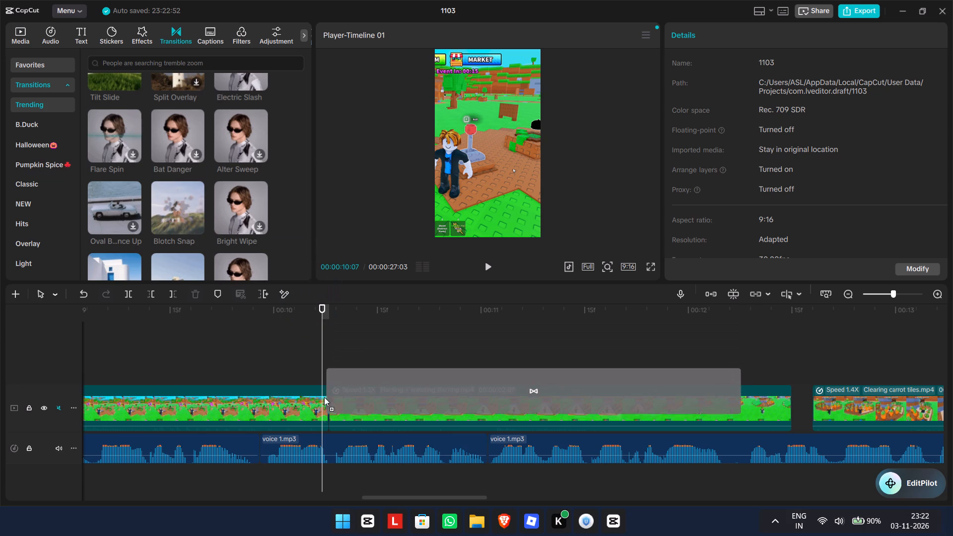
drag(324, 397, 323, 405)
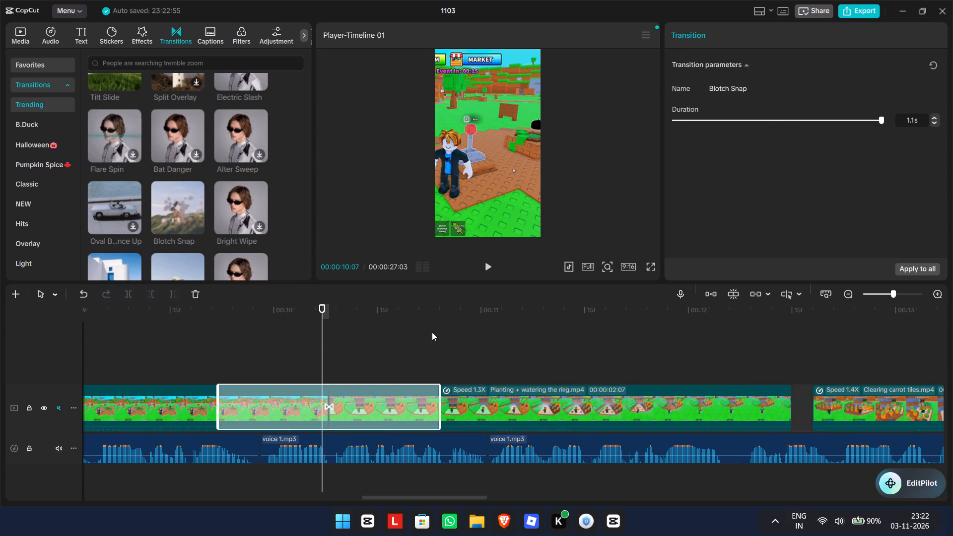
click(432, 332)
drag(435, 339, 503, 351)
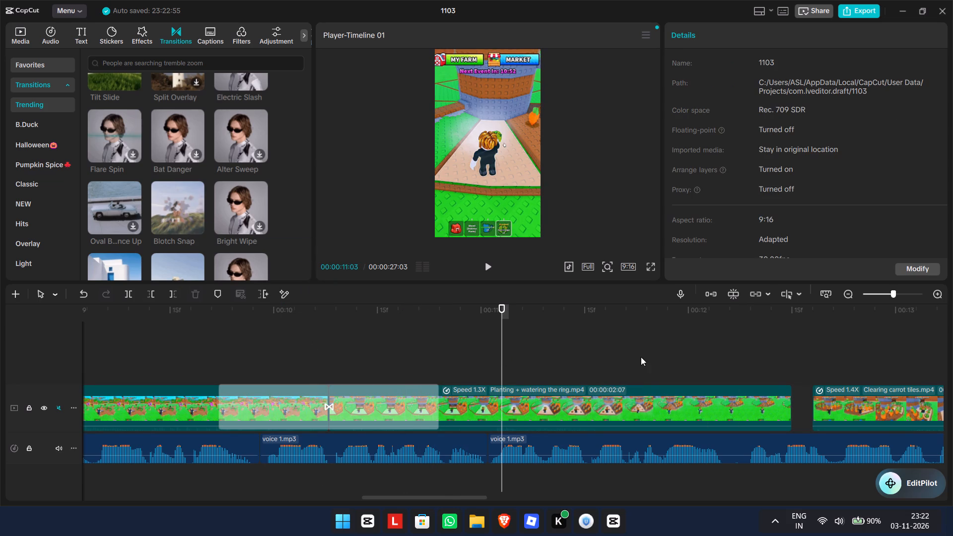
Close the remaining gaps by butting the Clearing carrot tiles, Selling crates and Gear shop full stock clips end to end.
scroll(642, 358, left, 1)
drag(373, 412, 342, 419)
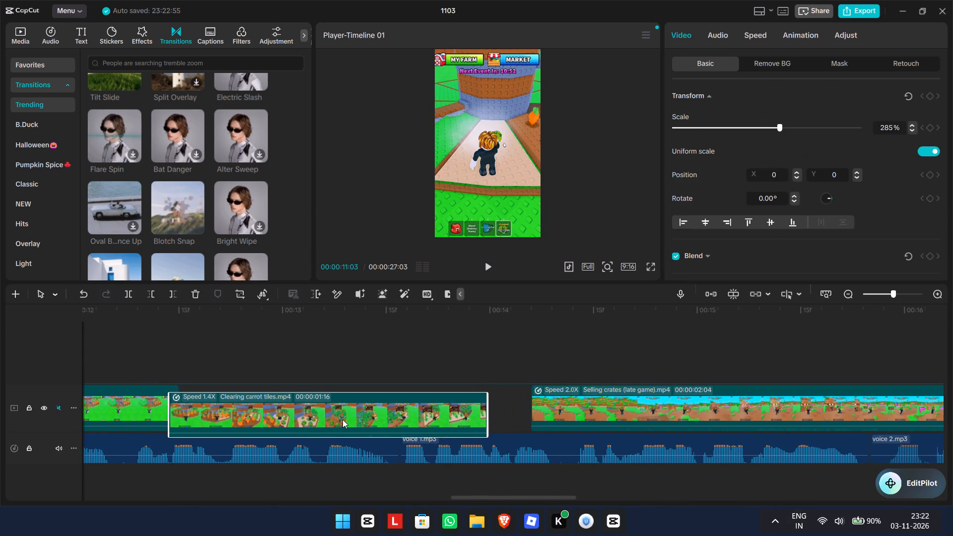
drag(342, 419, 351, 417)
drag(608, 398, 579, 404)
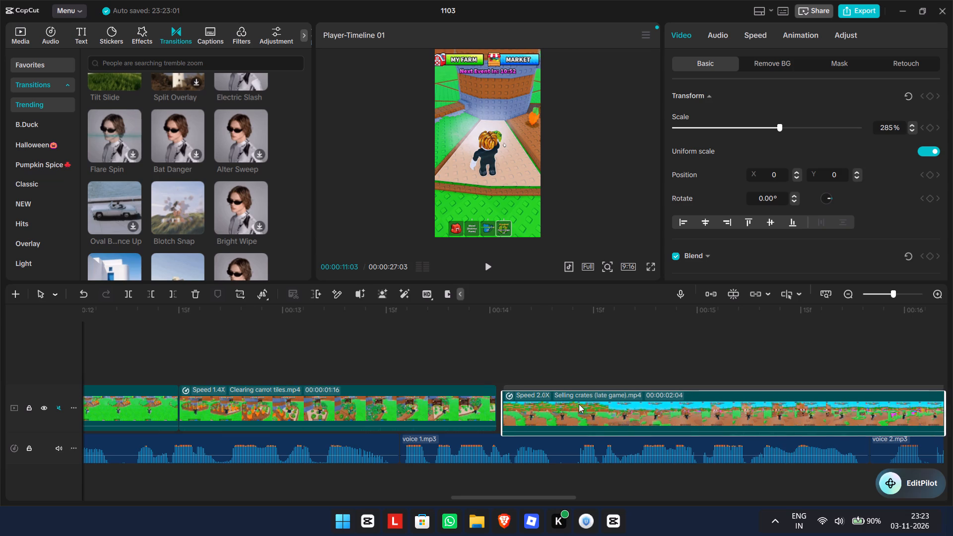
drag(579, 404, 573, 404)
scroll(577, 402, left, 2)
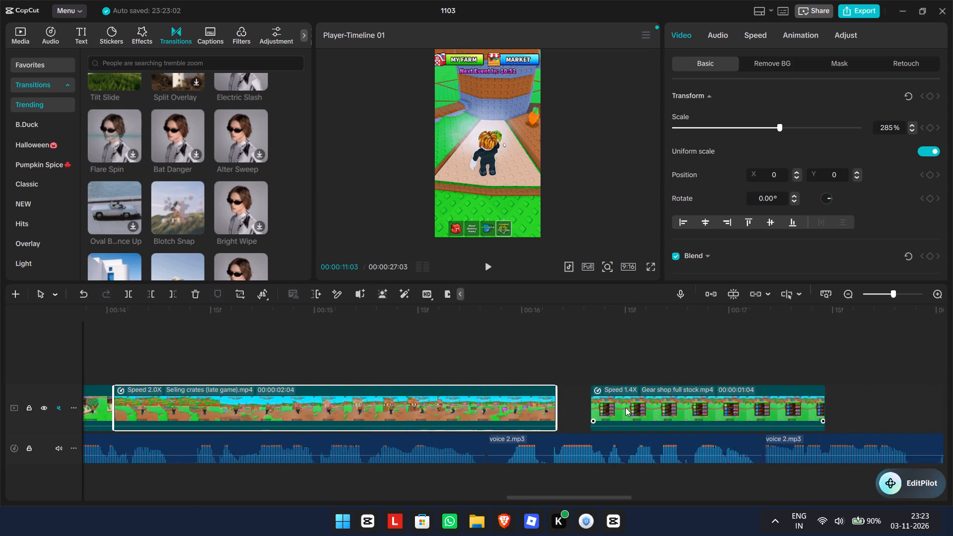
scroll(625, 407, left, 1)
drag(634, 406, 602, 409)
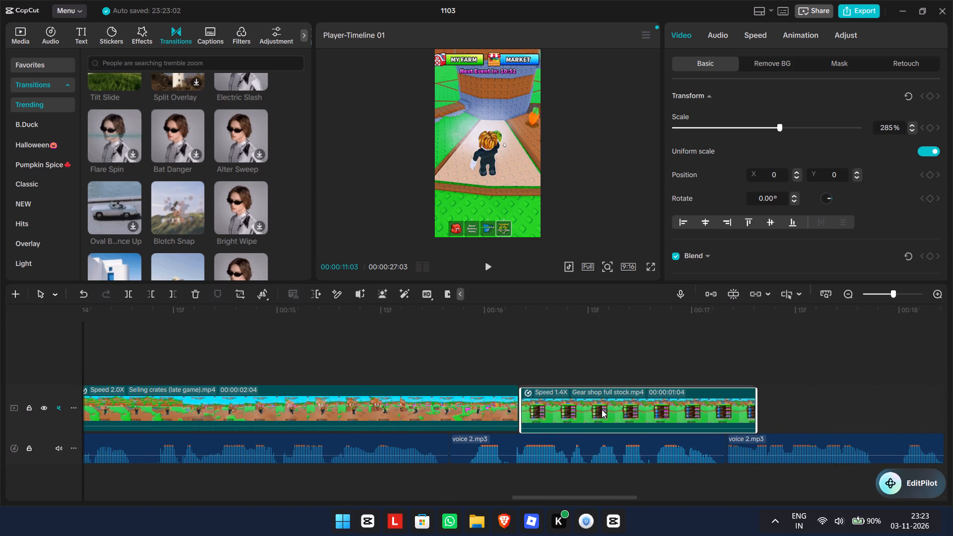
drag(602, 409, 601, 409)
Play the joined clips with the voiceover, from before rolling seads through Gear shop full stock, to check the transition and timing.
ctrl+scroll(593, 401, down, 9)
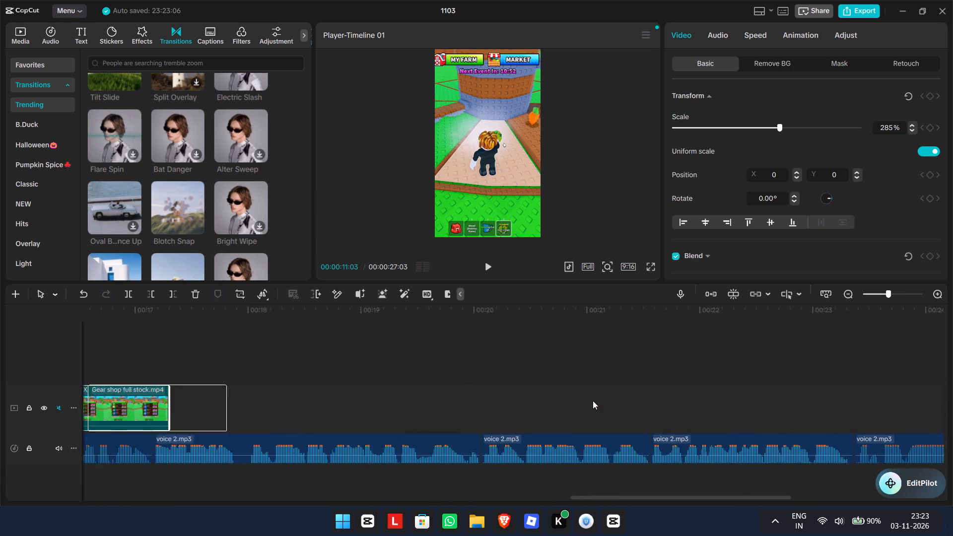
ctrl+scroll(593, 401, down, 4)
drag(884, 291, 875, 294)
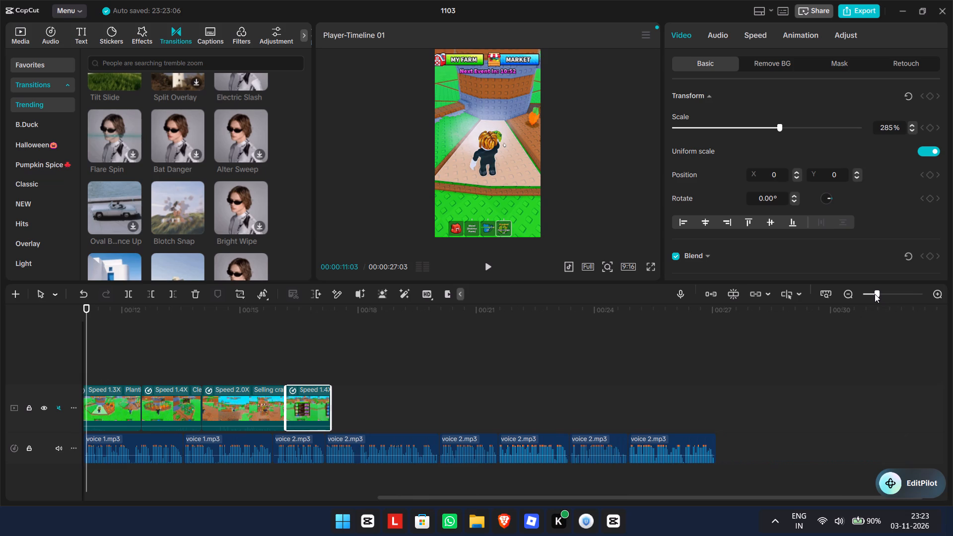
drag(83, 340, 61, 340)
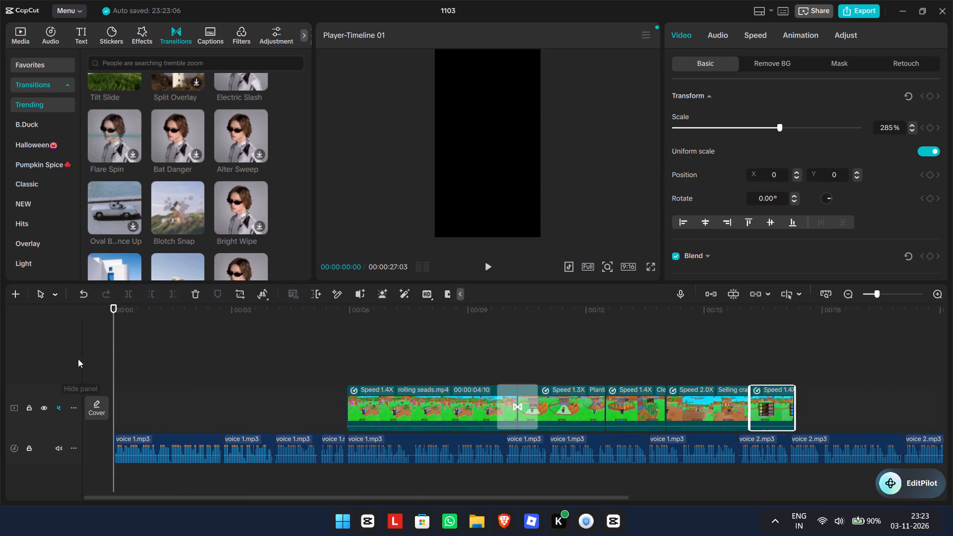
drag(110, 350, 320, 349)
click(489, 266)
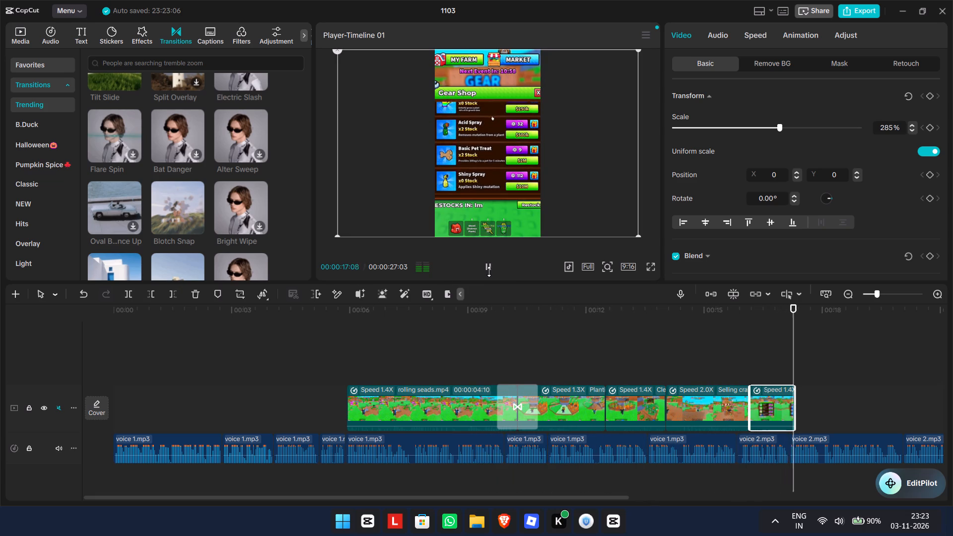
click(489, 263)
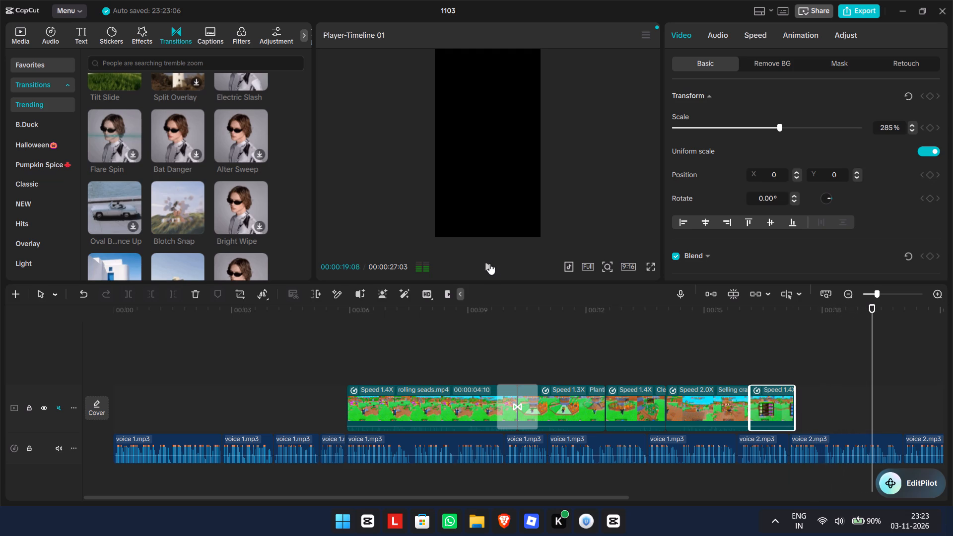
drag(875, 348, 875, 361)
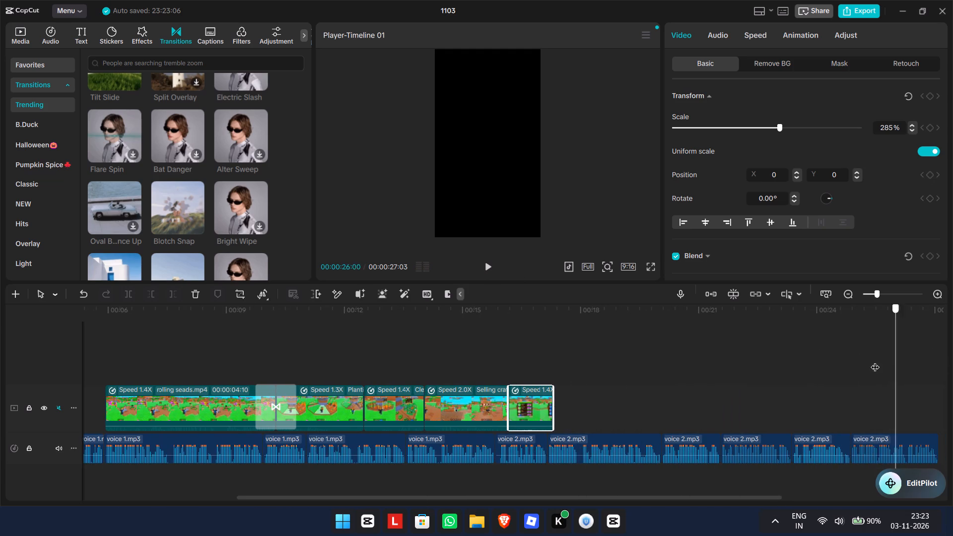
drag(875, 361, 129, 297)
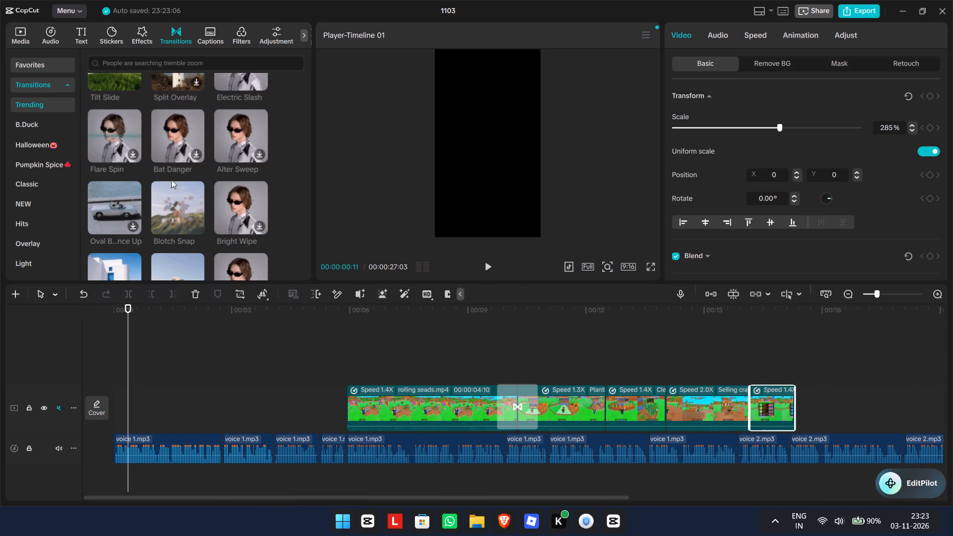
Apply the Oval Bounce Up transition between the Planting + watering the ring and Clearing carrot tiles clips, accepting duplicate frames, and preview it.
drag(109, 198, 449, 331)
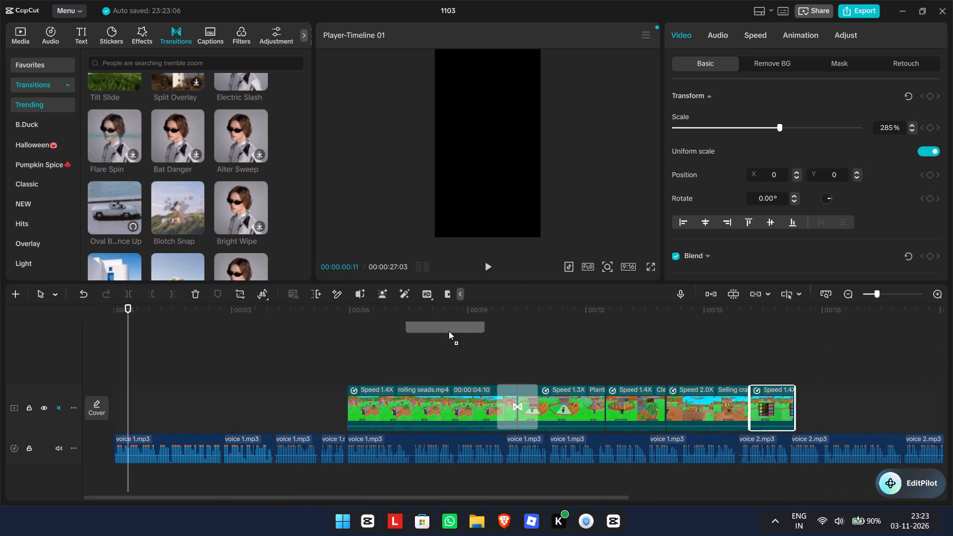
drag(449, 331, 599, 401)
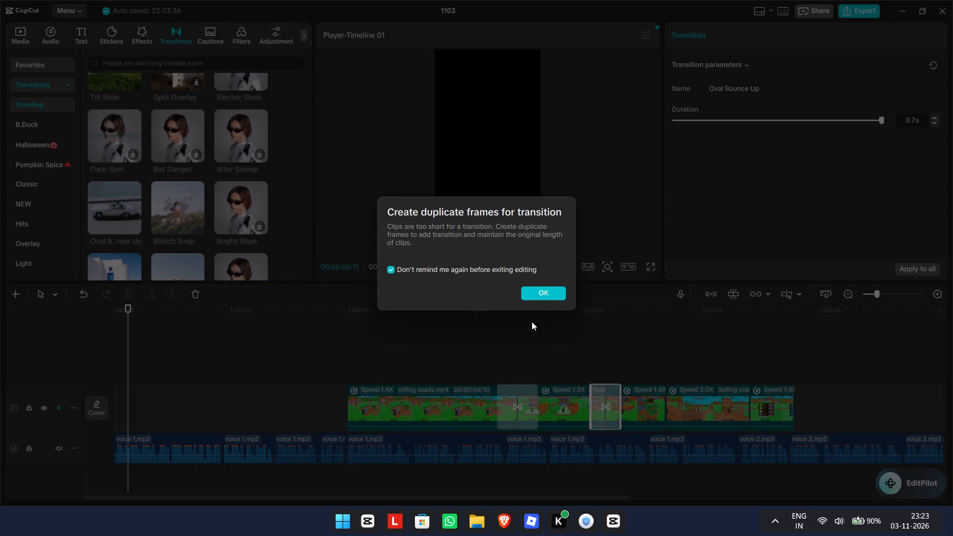
click(546, 295)
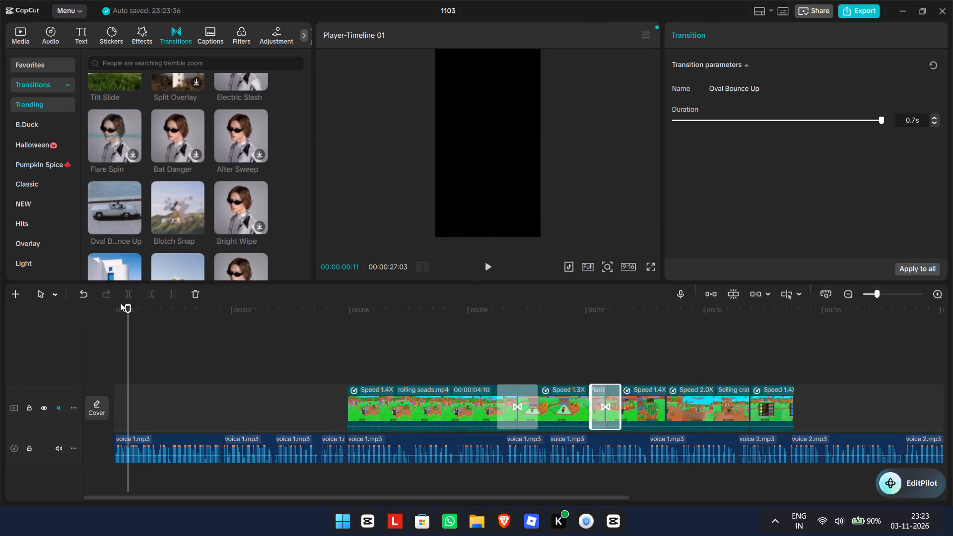
drag(123, 351, 403, 361)
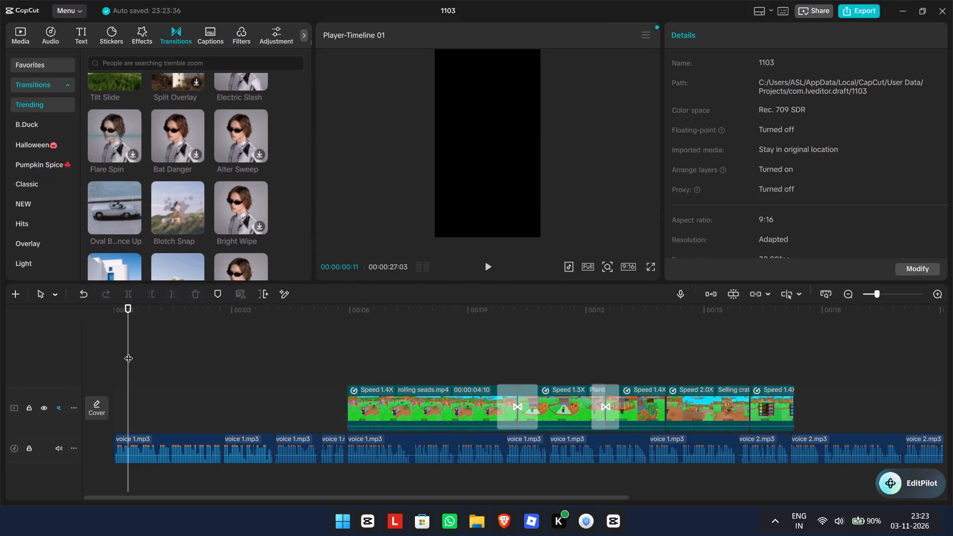
drag(129, 352, 493, 359)
click(491, 265)
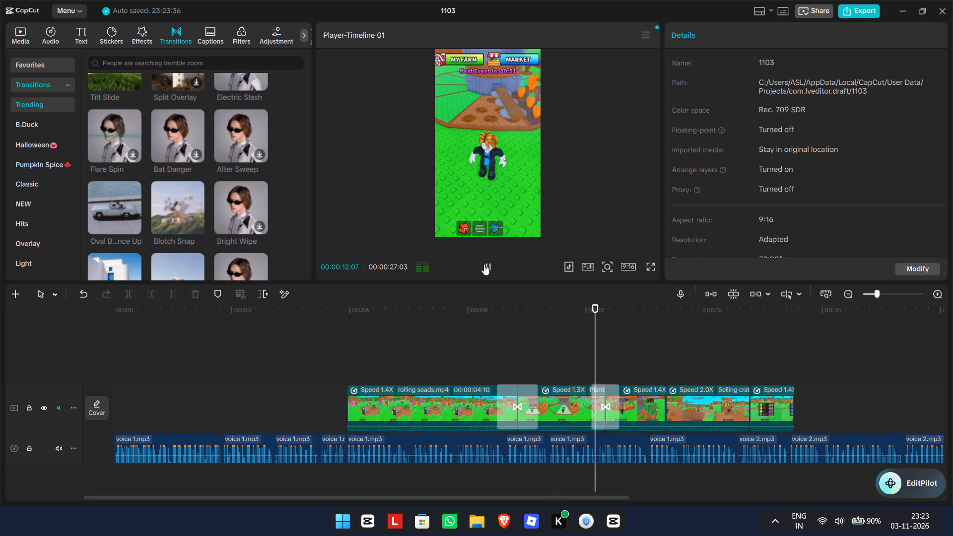
click(486, 264)
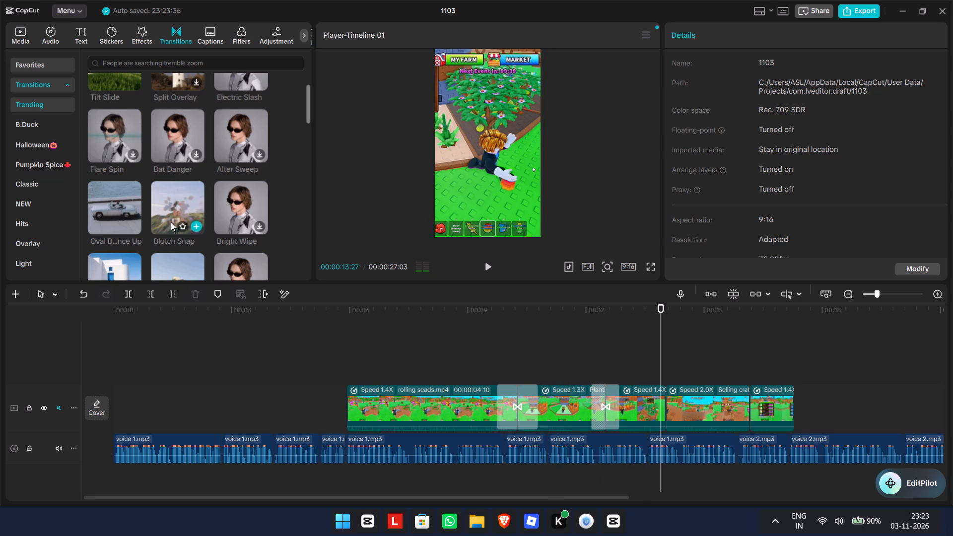
Apply the Panic Lines transition at the cut between the Clearing carrot tiles and Selling crates clips and preview it.
scroll(104, 256, down, 1)
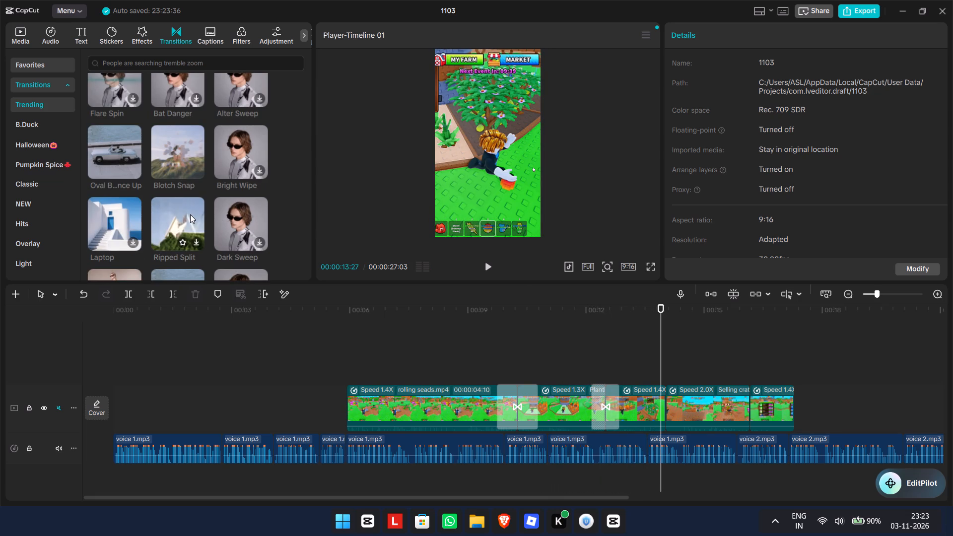
scroll(189, 214, down, 1)
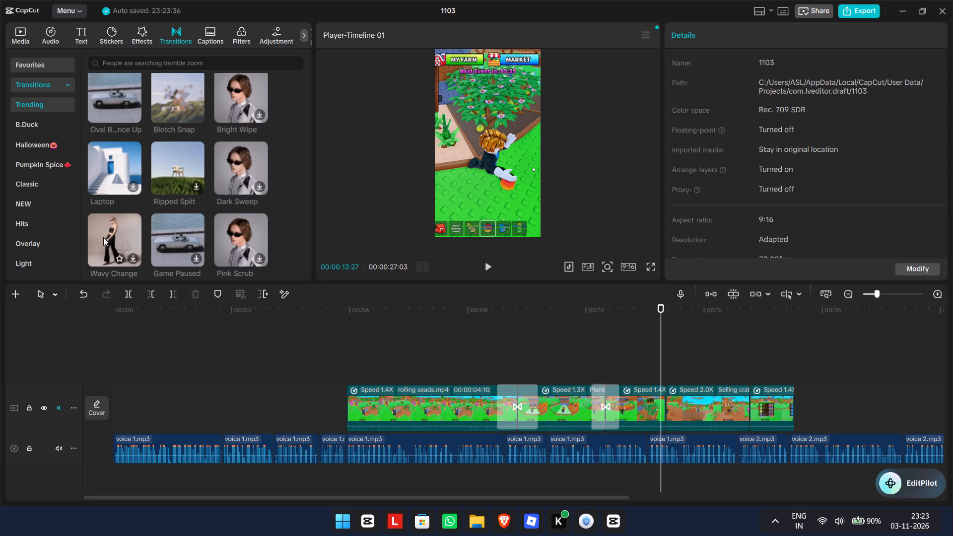
scroll(105, 237, down, 2)
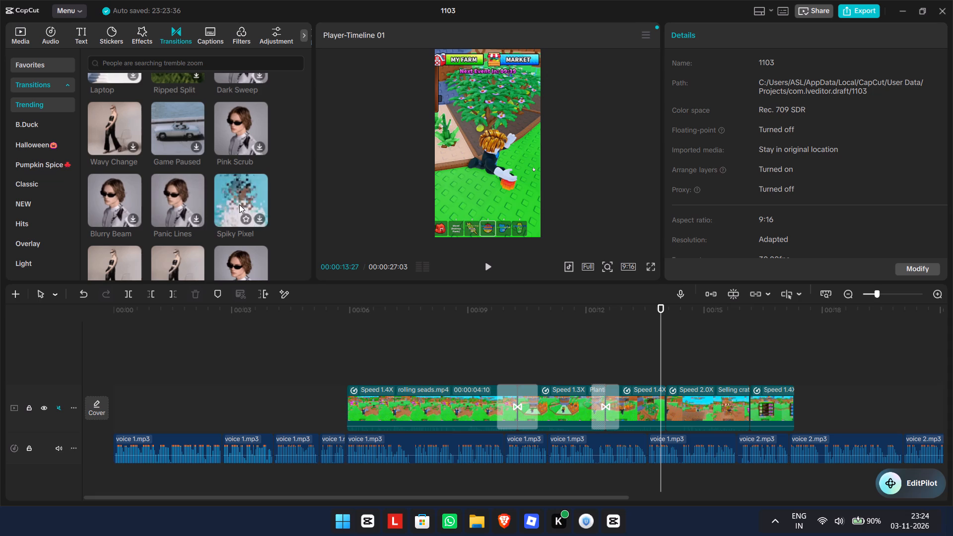
drag(170, 201, 660, 403)
drag(660, 333, 632, 332)
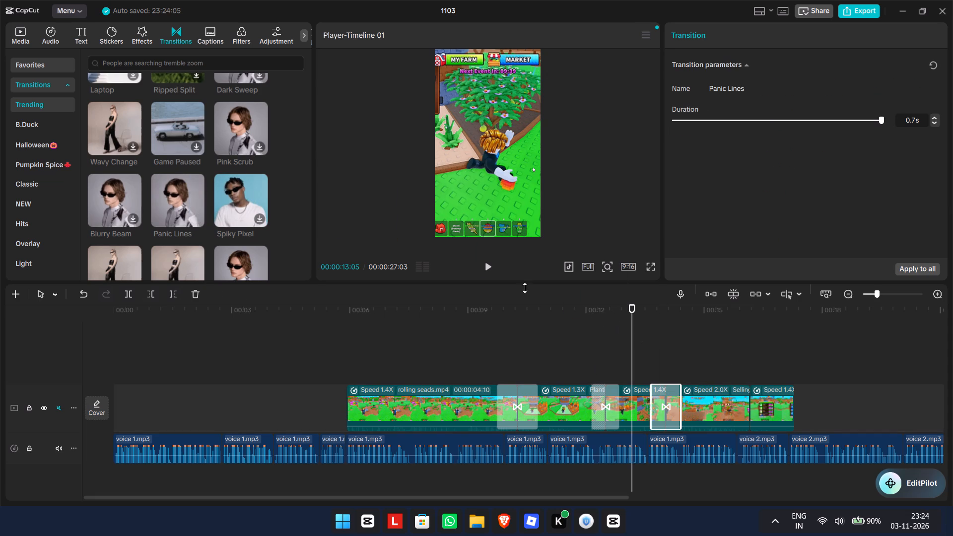
click(491, 265)
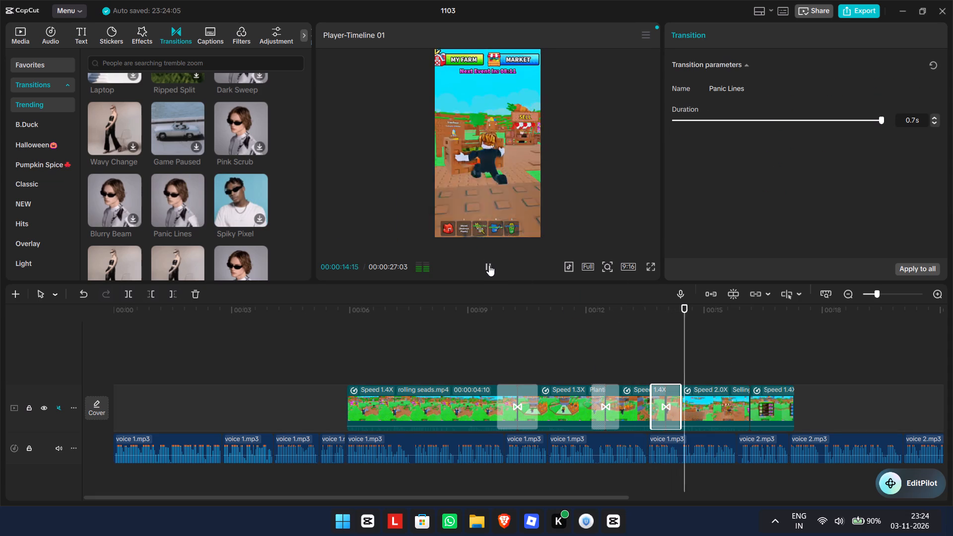
click(488, 265)
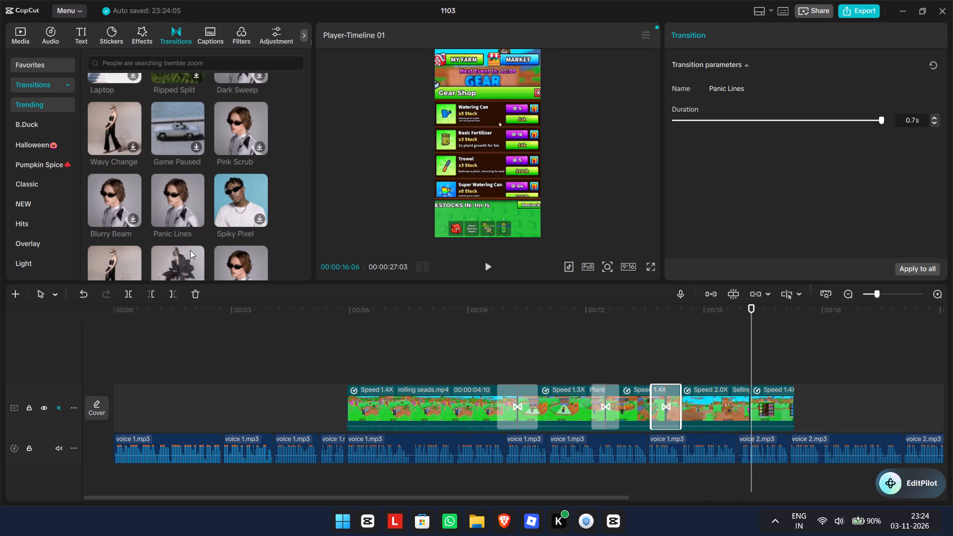
Apply the Light Sweep transition at the cut between the Selling crates and Gear shop full stock clips and preview it.
scroll(197, 250, down, 1)
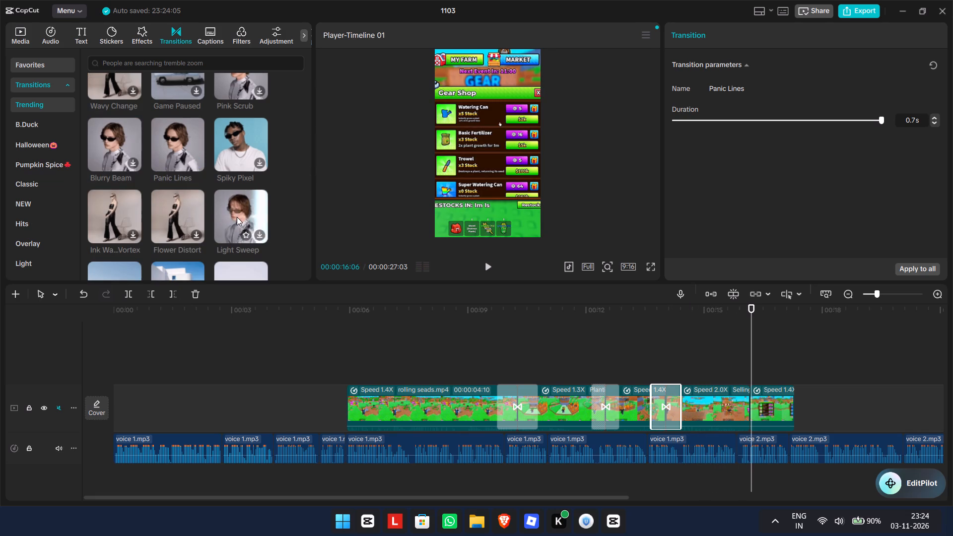
drag(244, 218, 730, 400)
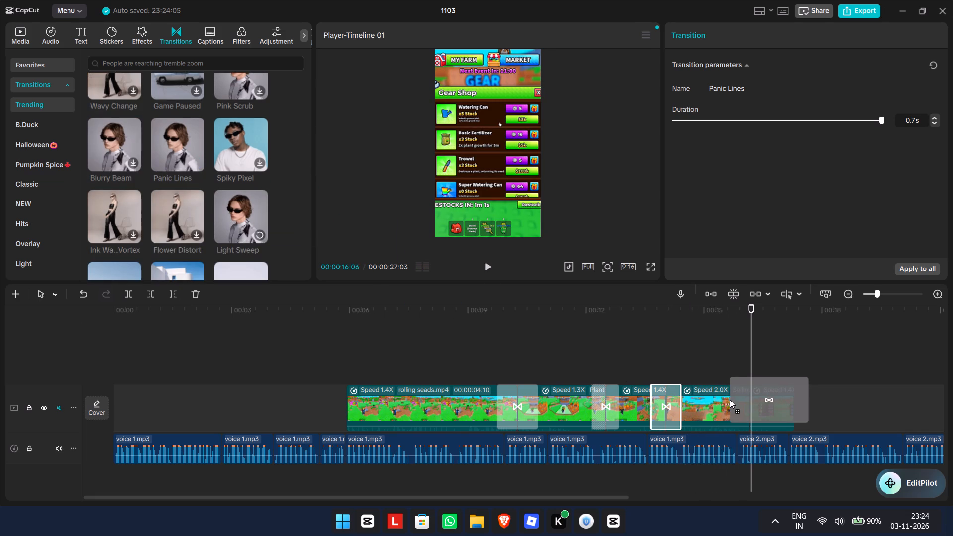
drag(730, 400, 740, 399)
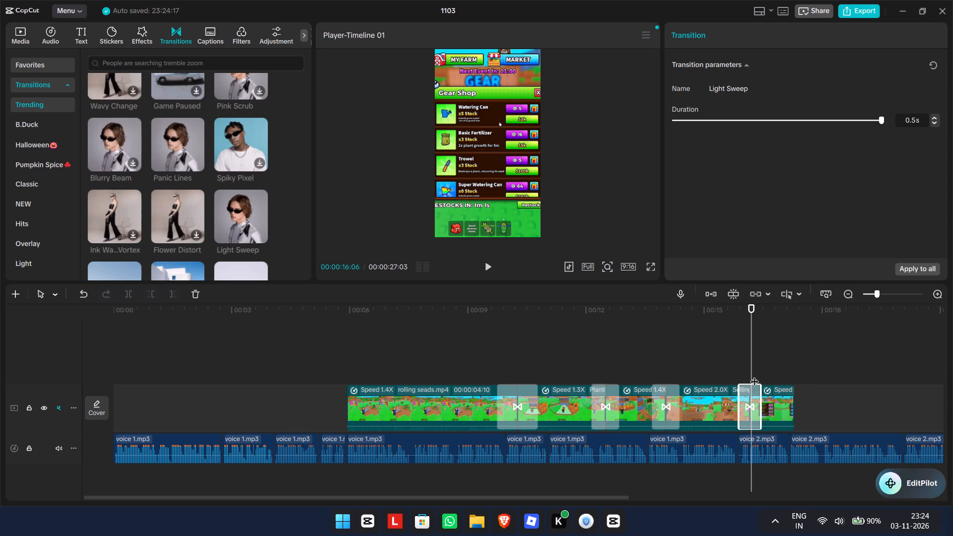
drag(750, 349, 709, 343)
click(490, 266)
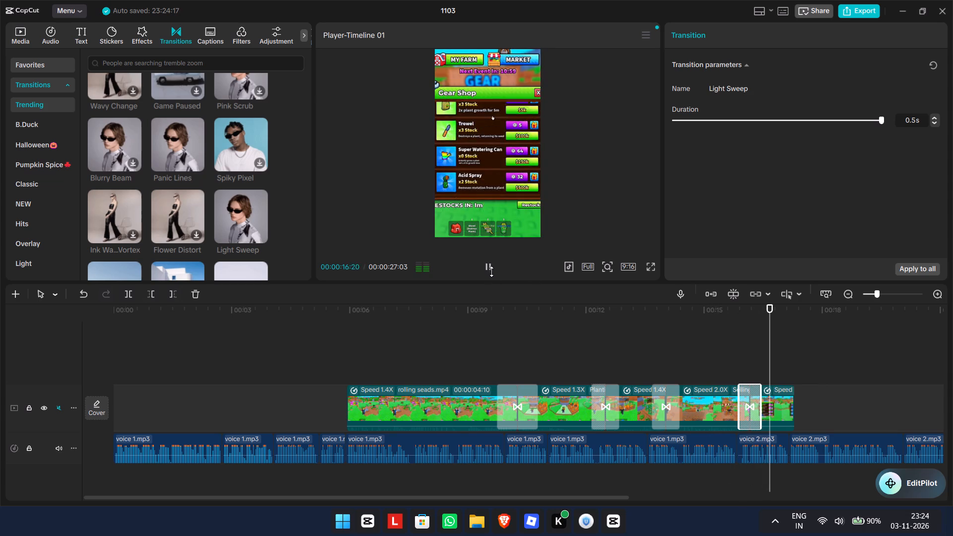
click(491, 273)
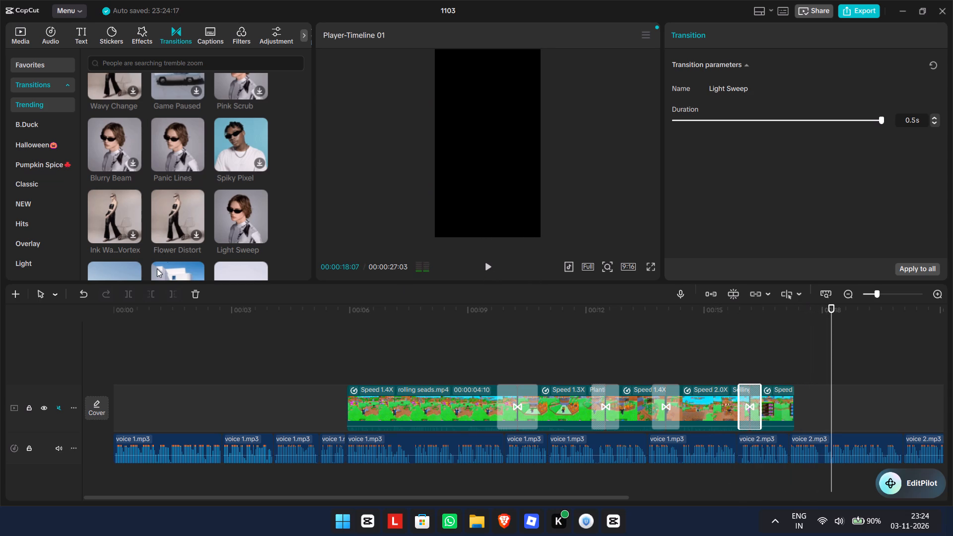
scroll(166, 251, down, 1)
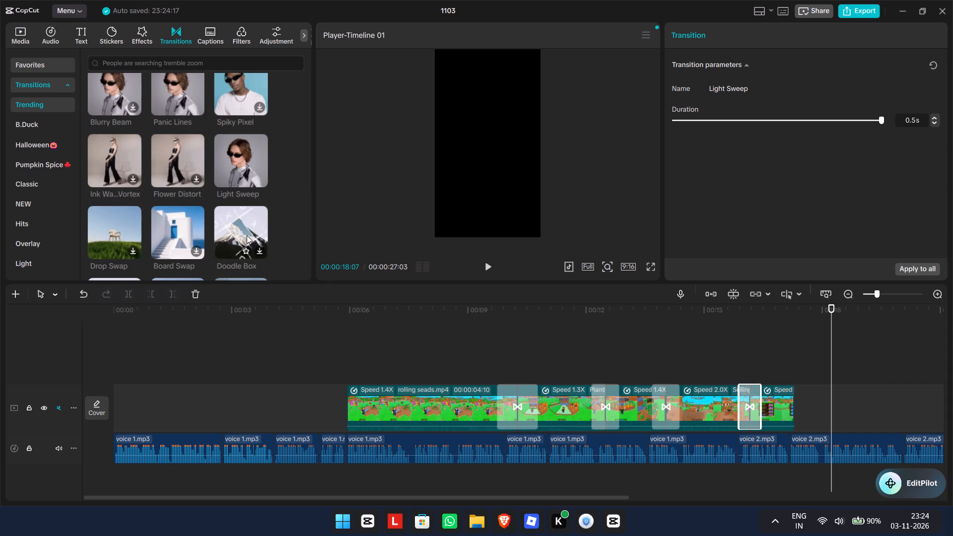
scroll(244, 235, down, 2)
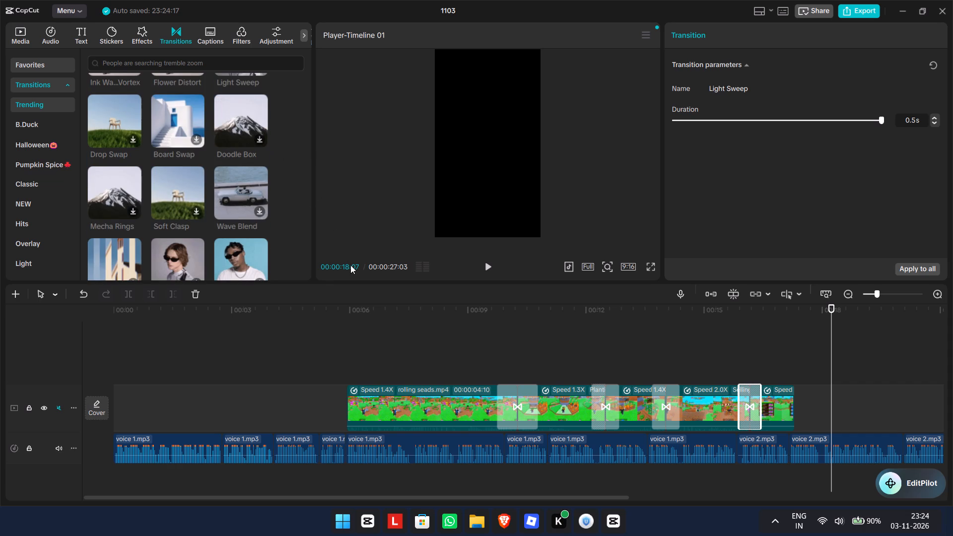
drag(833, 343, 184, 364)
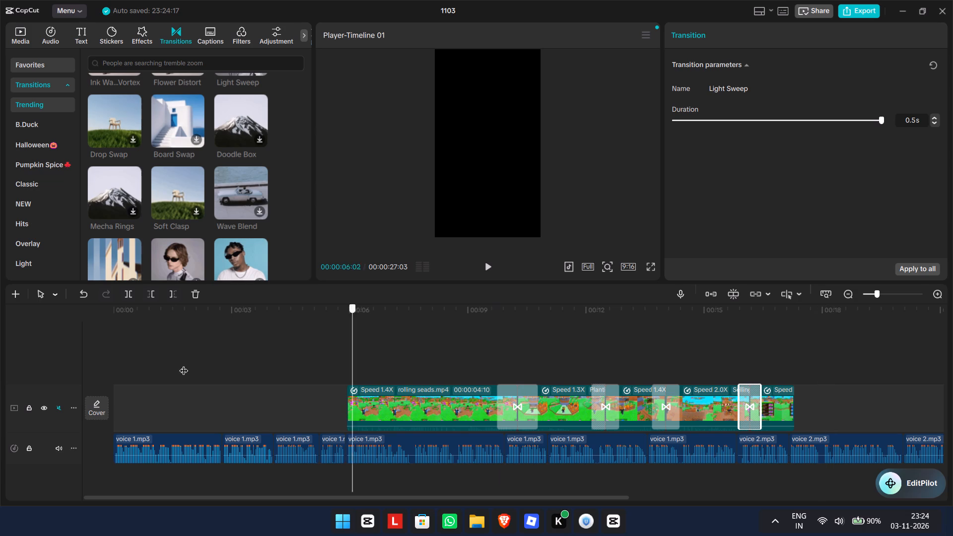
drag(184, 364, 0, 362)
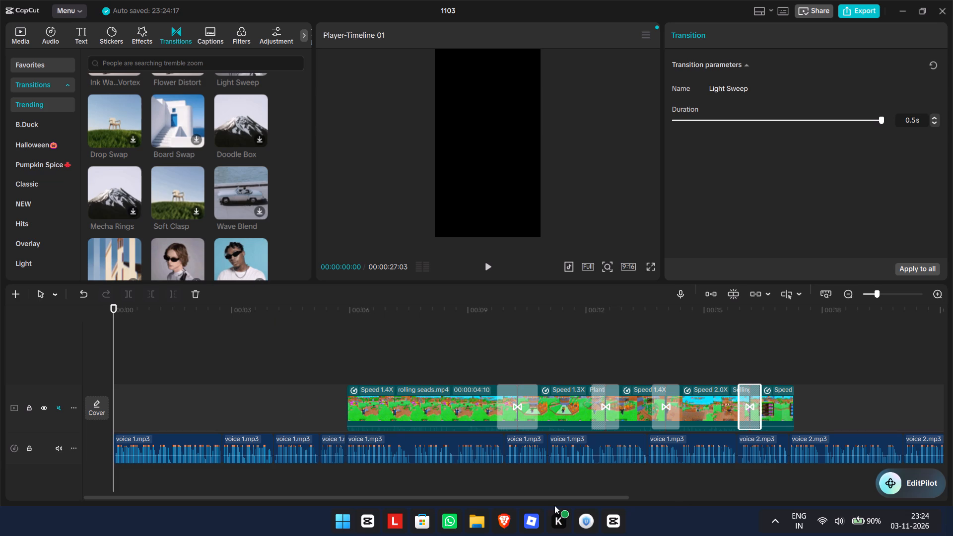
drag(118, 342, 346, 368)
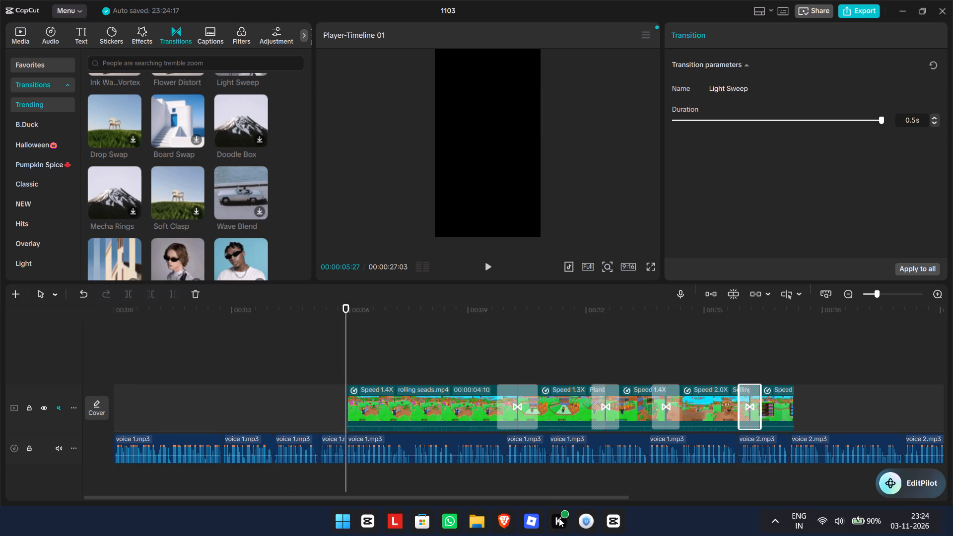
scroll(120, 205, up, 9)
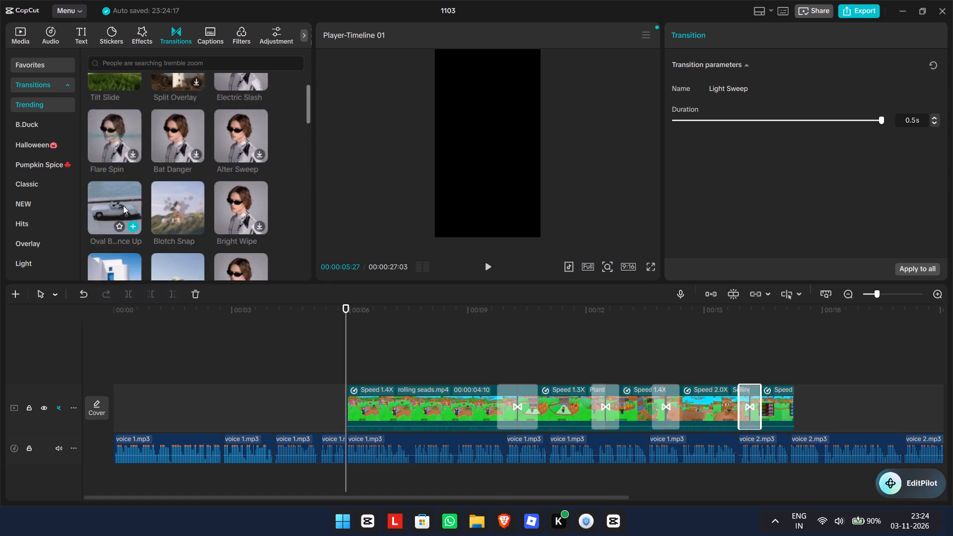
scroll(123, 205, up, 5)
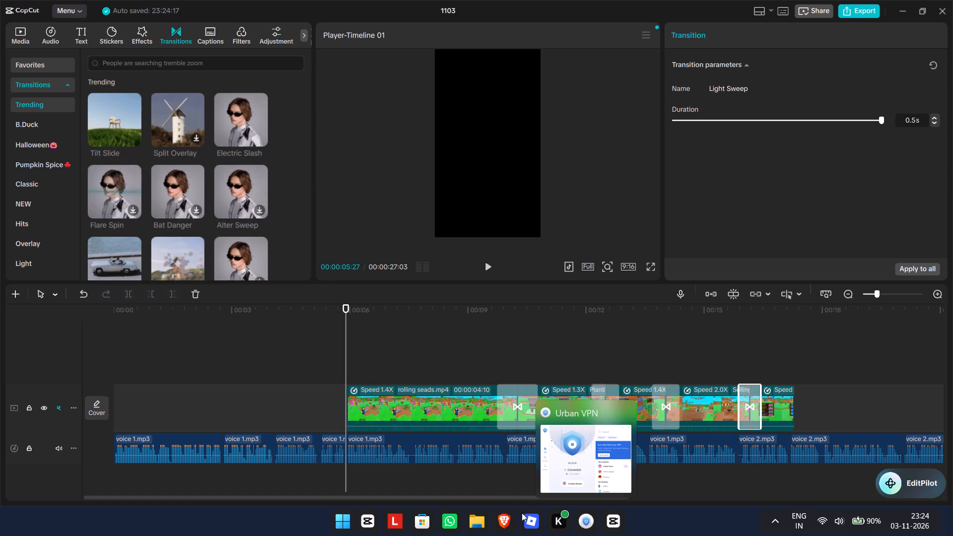
Switch to the Urban VPN app.
click(510, 457)
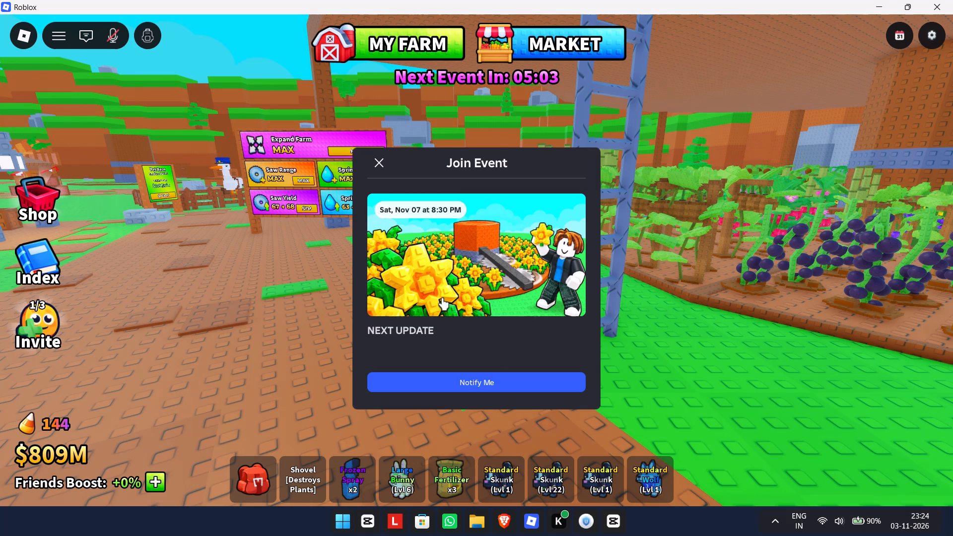
click(610, 516)
click(583, 518)
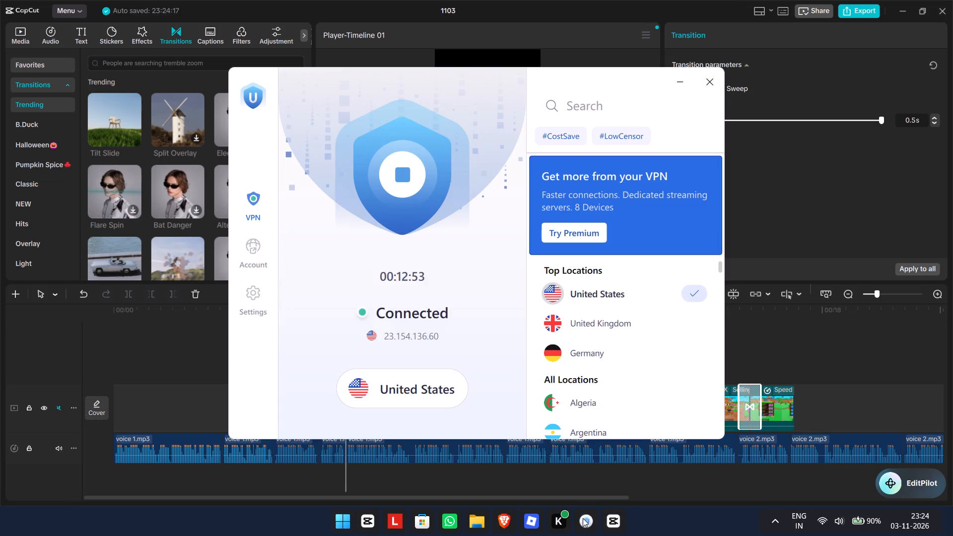